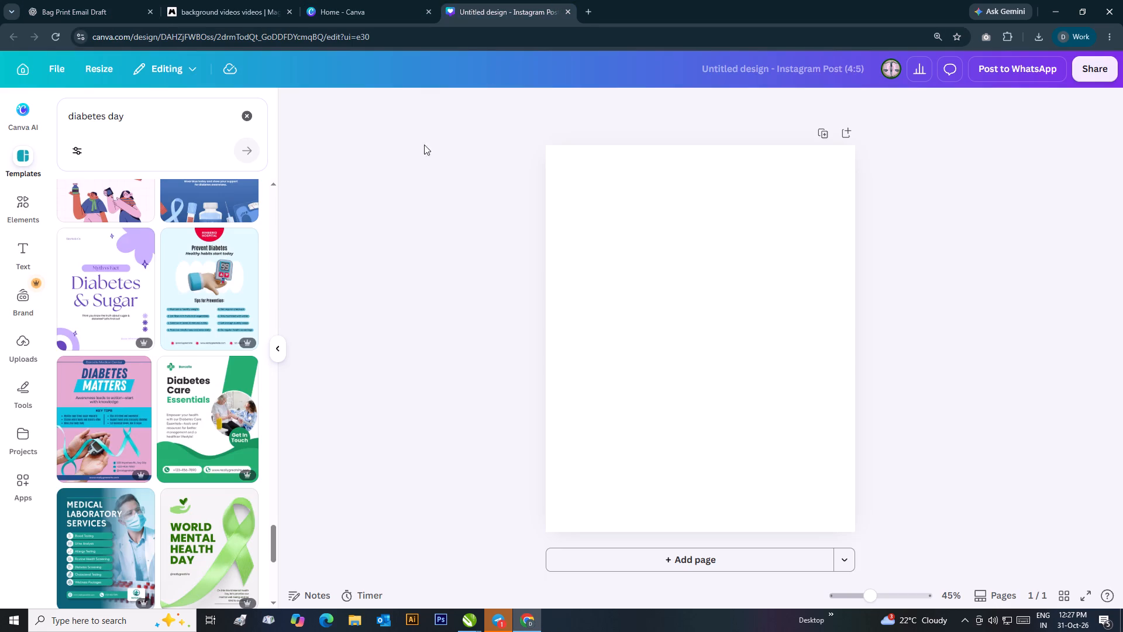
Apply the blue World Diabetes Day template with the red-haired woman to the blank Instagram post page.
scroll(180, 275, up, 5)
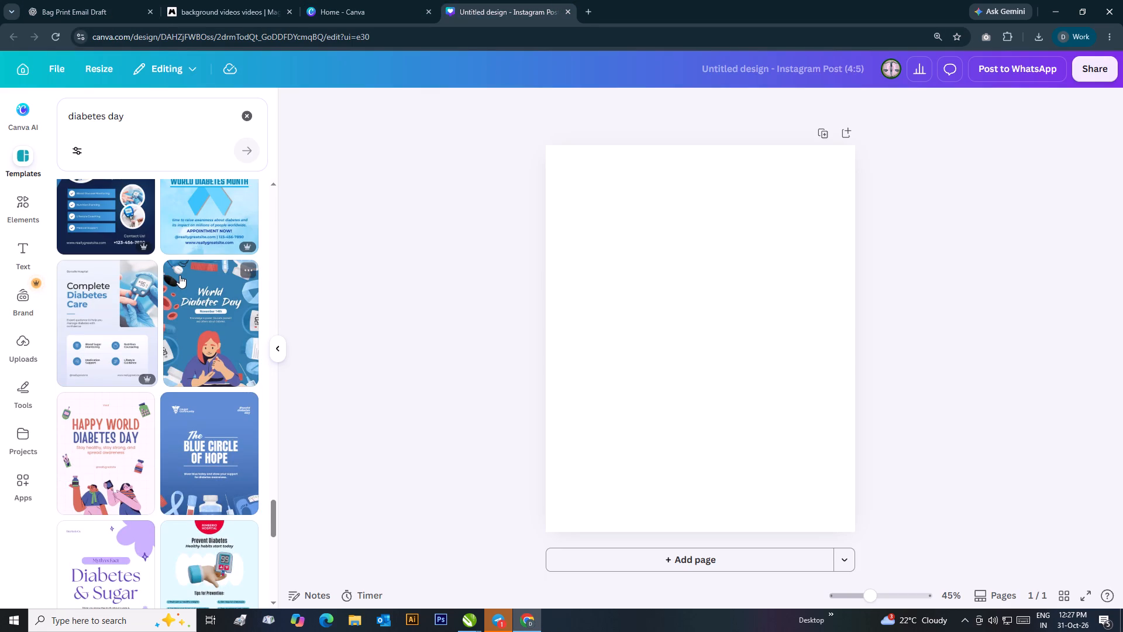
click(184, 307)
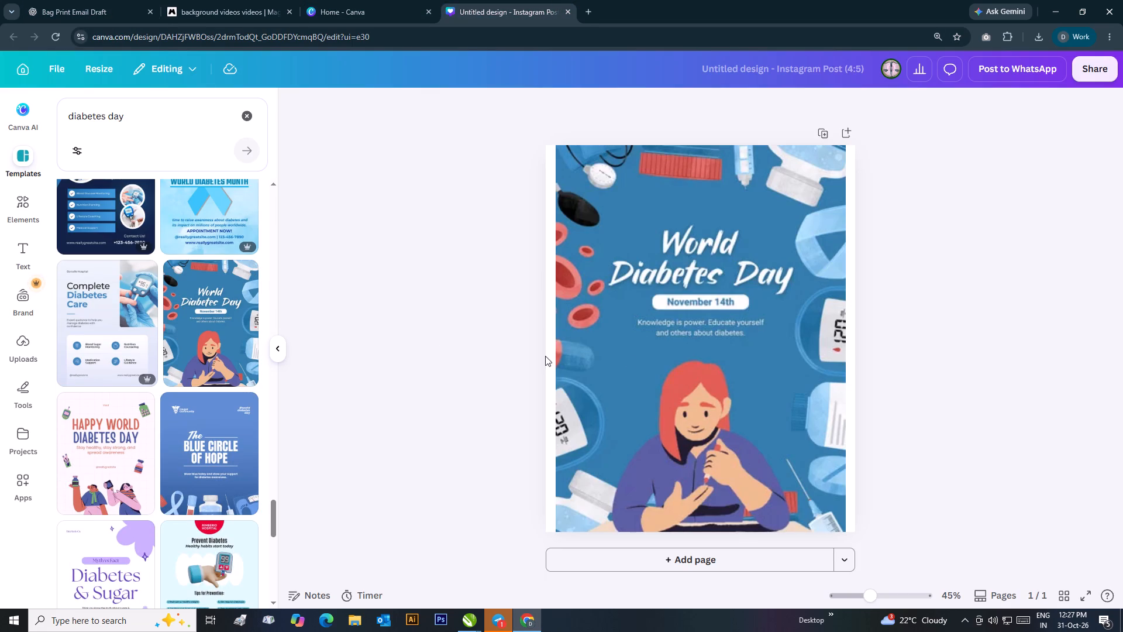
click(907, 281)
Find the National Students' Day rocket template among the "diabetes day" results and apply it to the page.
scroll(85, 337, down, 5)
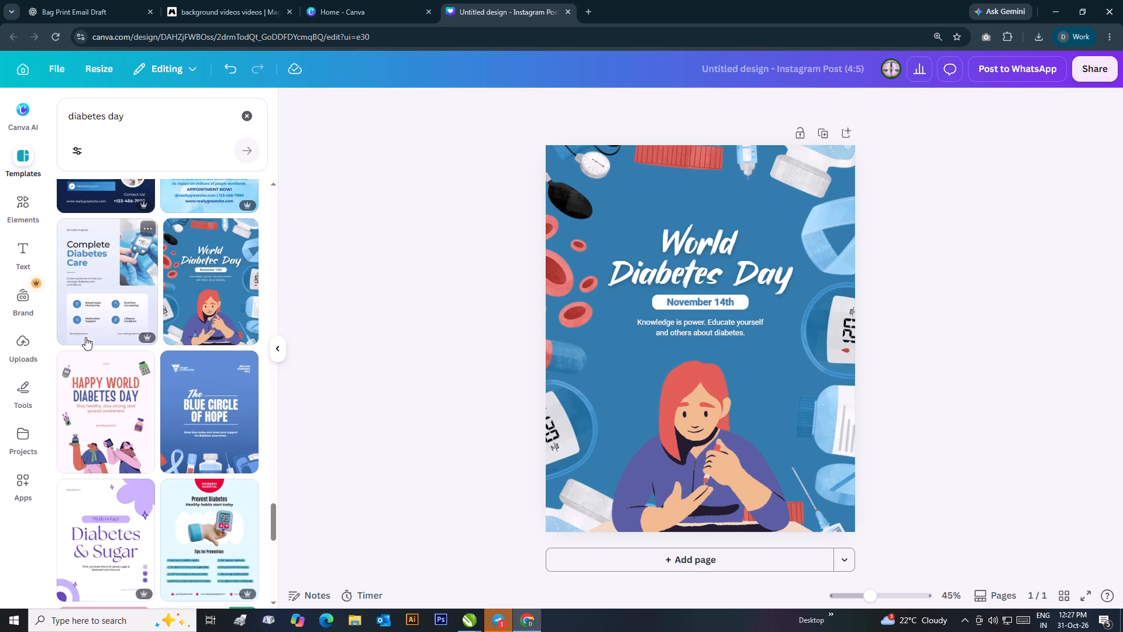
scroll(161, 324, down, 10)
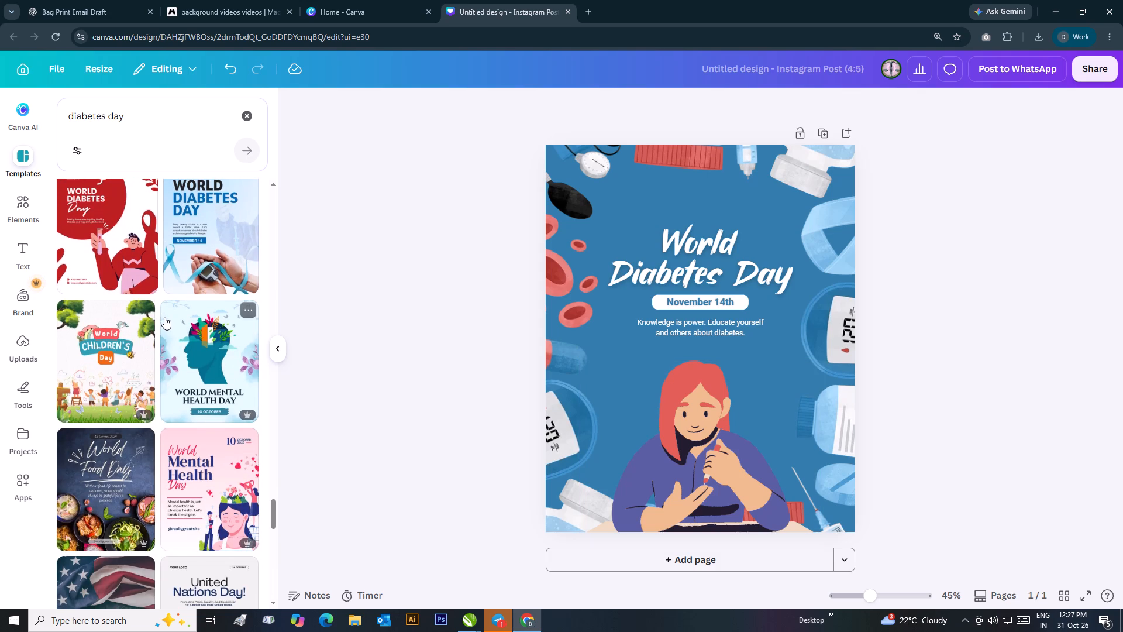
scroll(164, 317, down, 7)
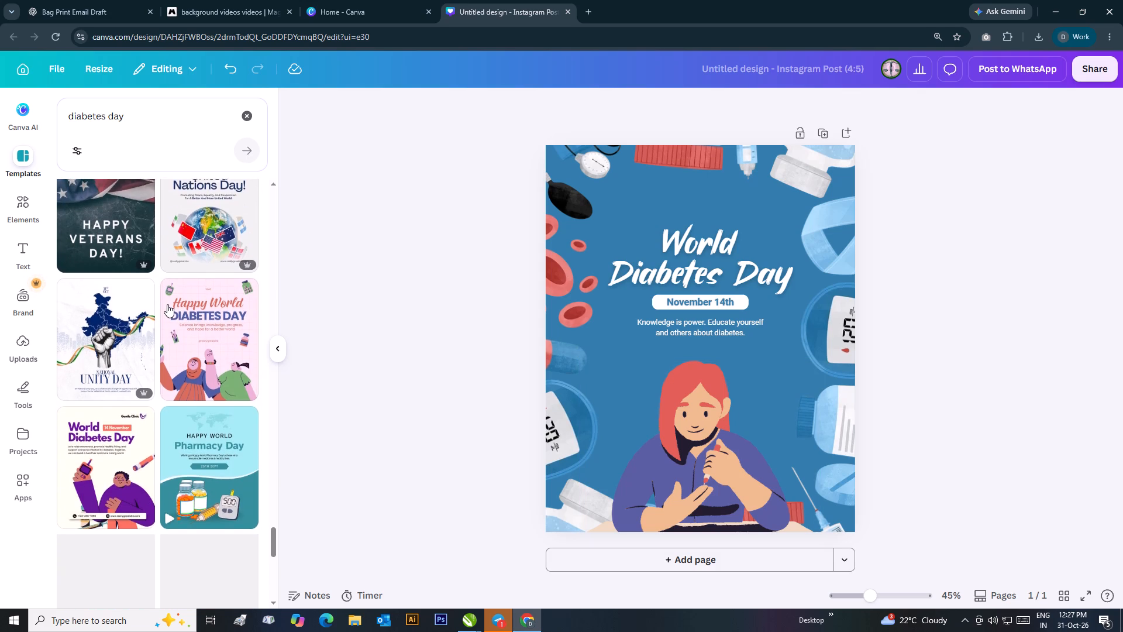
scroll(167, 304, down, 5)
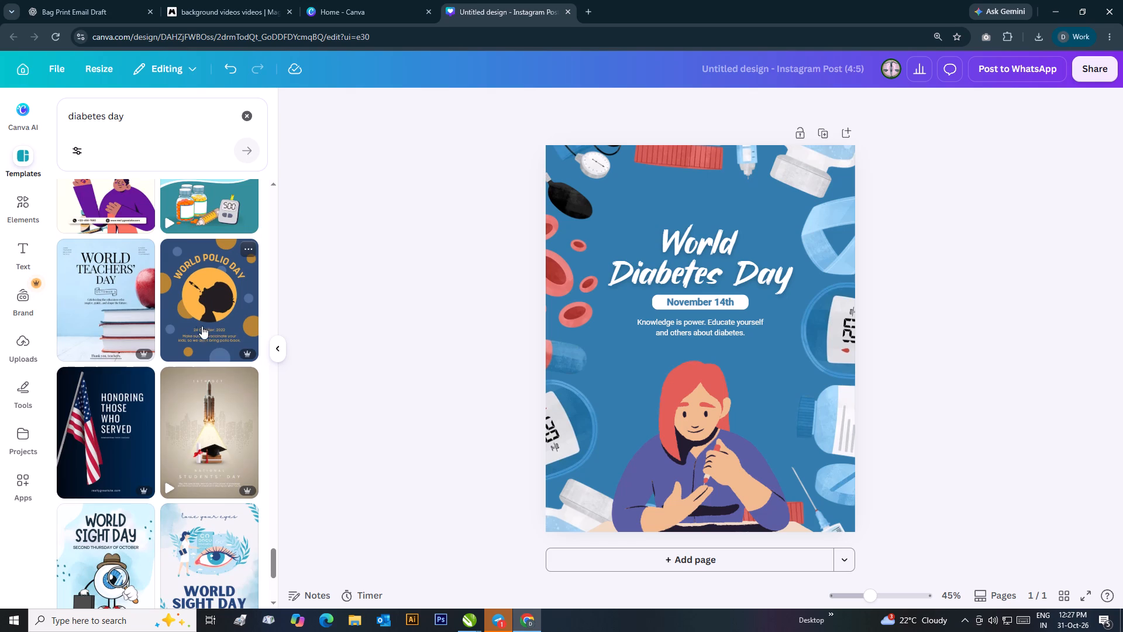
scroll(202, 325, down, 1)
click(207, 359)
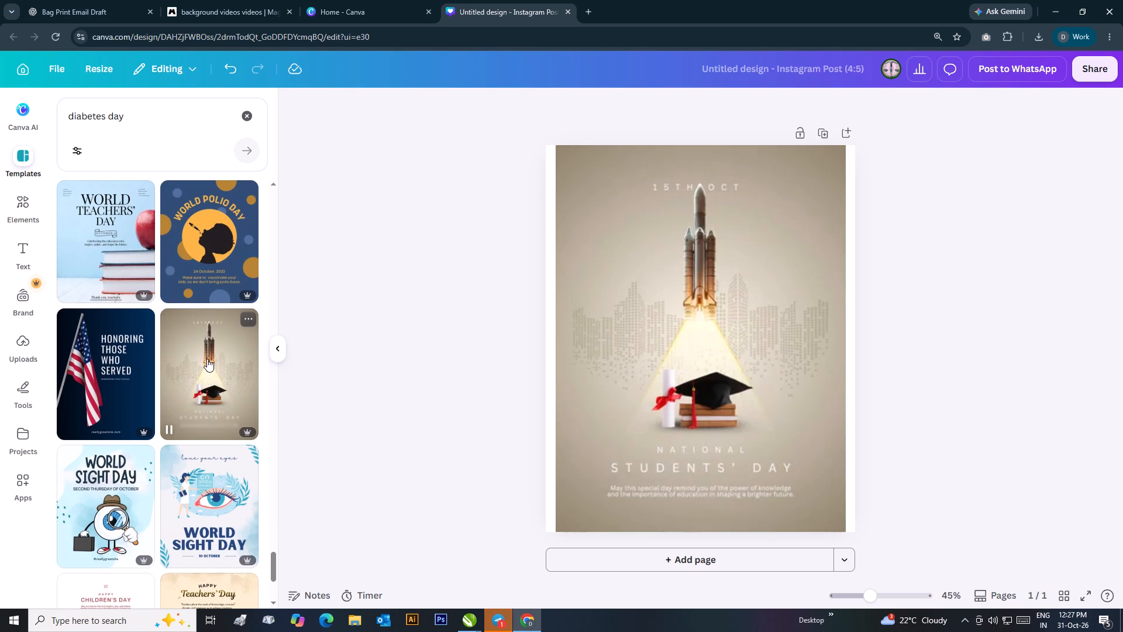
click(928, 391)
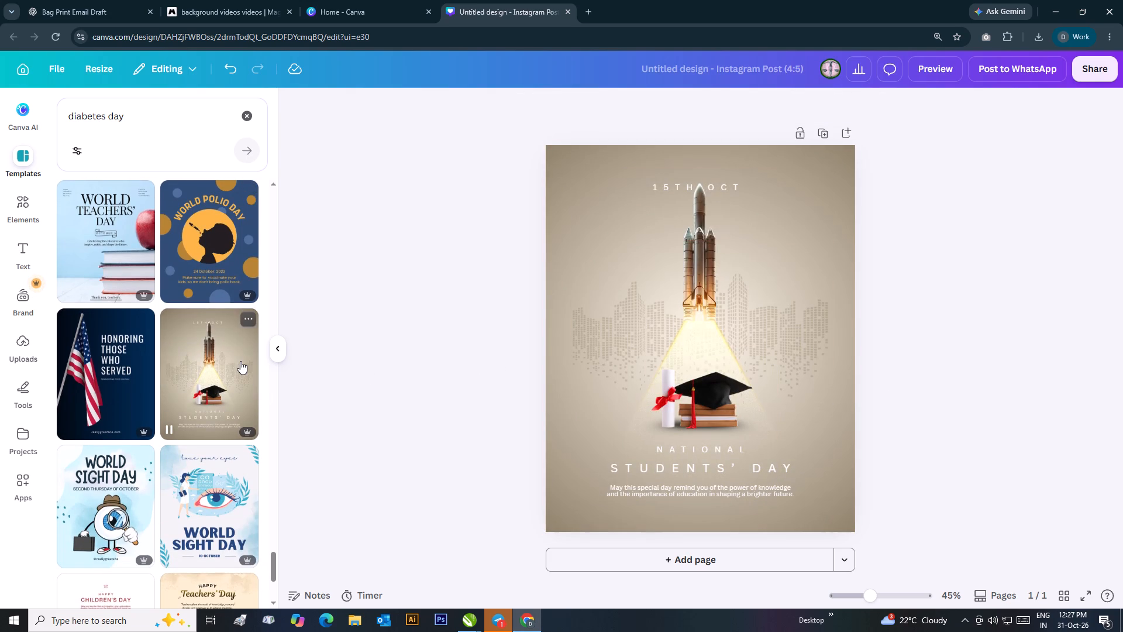
Examine further "diabetes day" template results for a design that suits the post.
scroll(183, 380, down, 8)
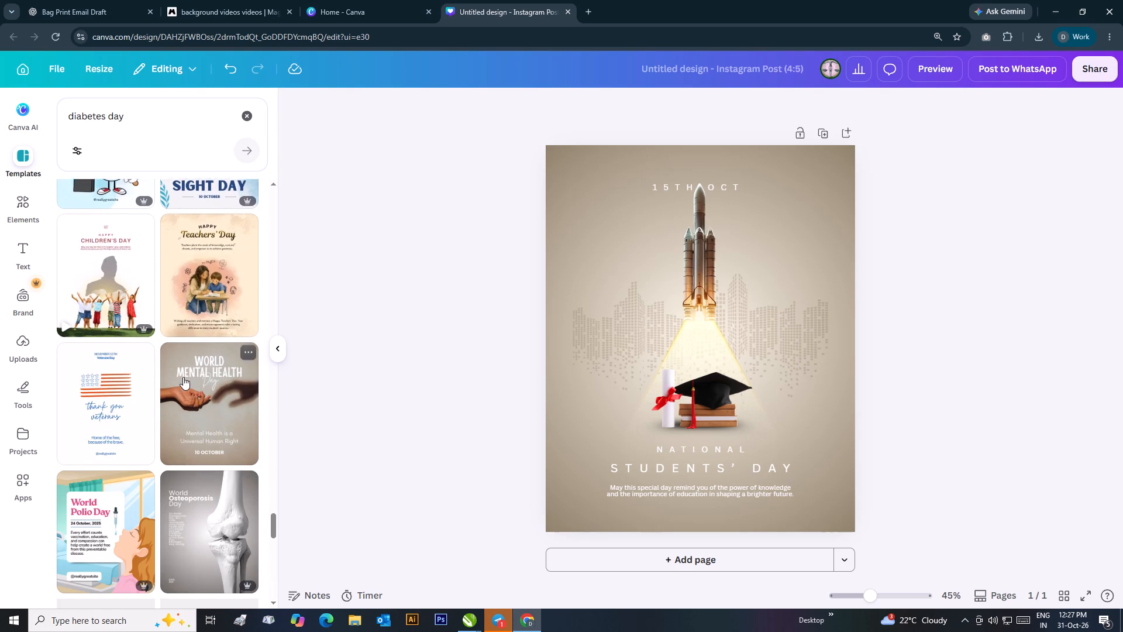
scroll(183, 377, down, 7)
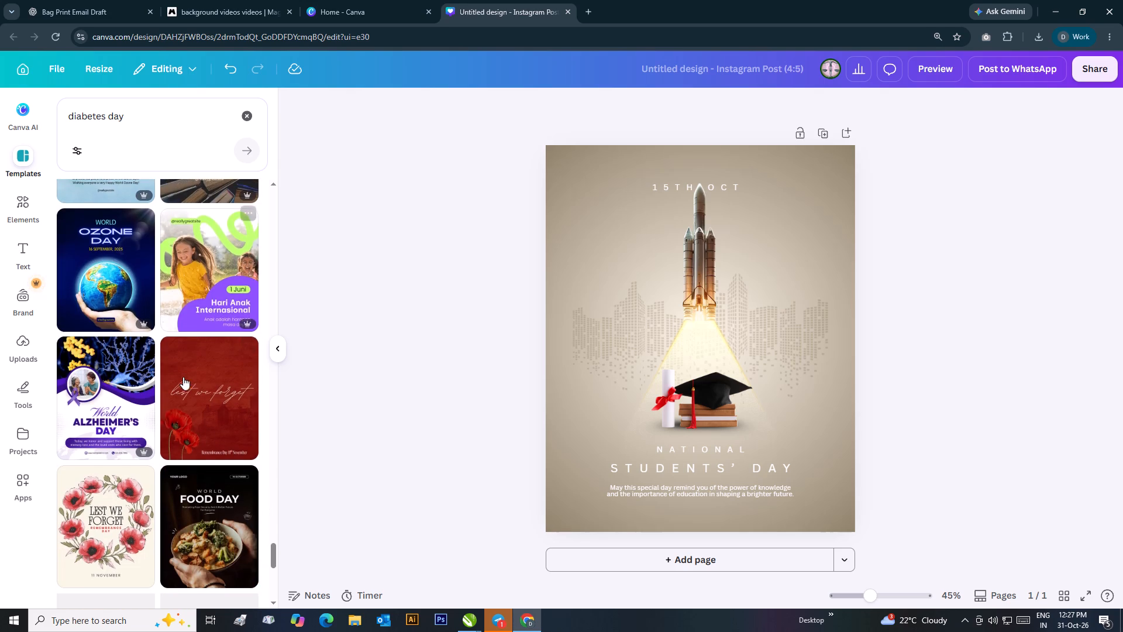
scroll(183, 375, down, 7)
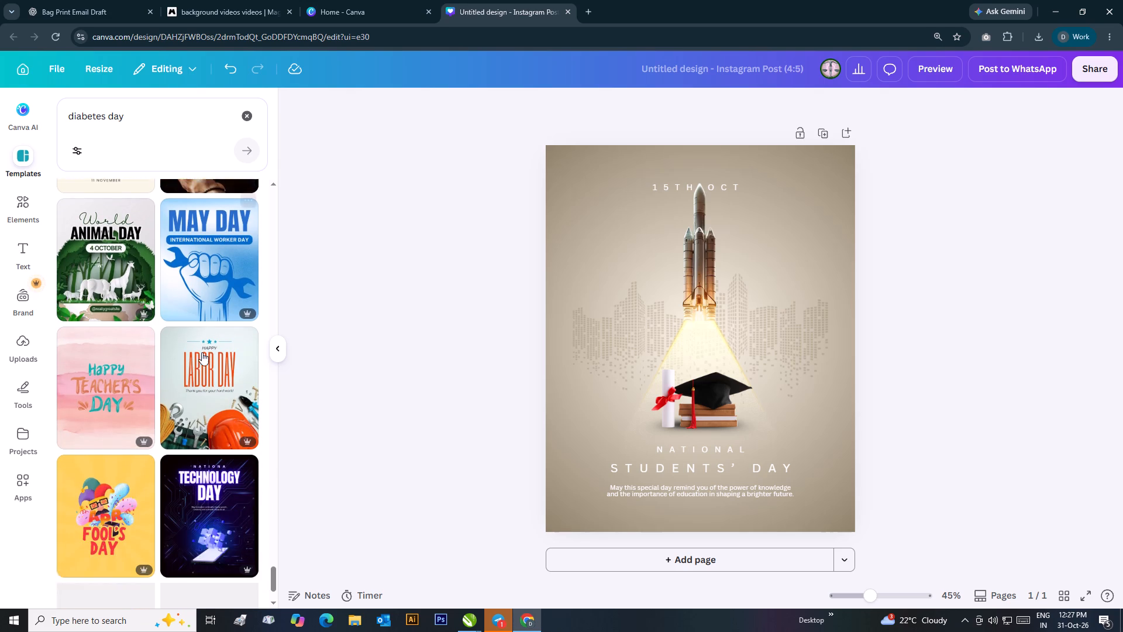
scroll(211, 320, down, 3)
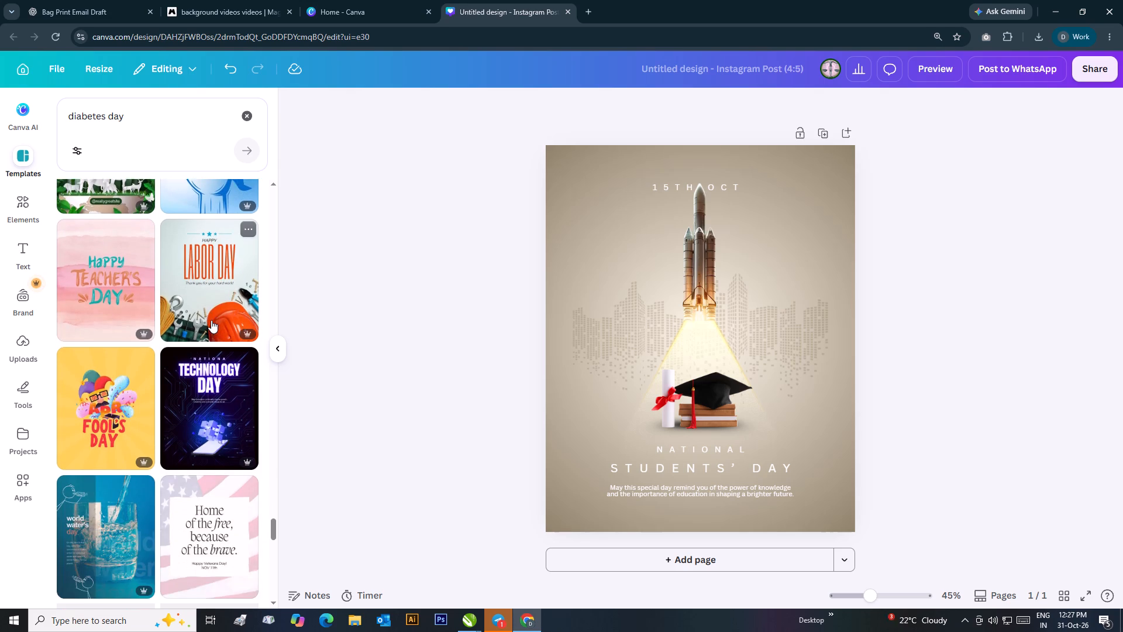
scroll(211, 320, down, 3)
right_drag(232, 319, 249, 295)
scroll(249, 296, down, 4)
click(410, 445)
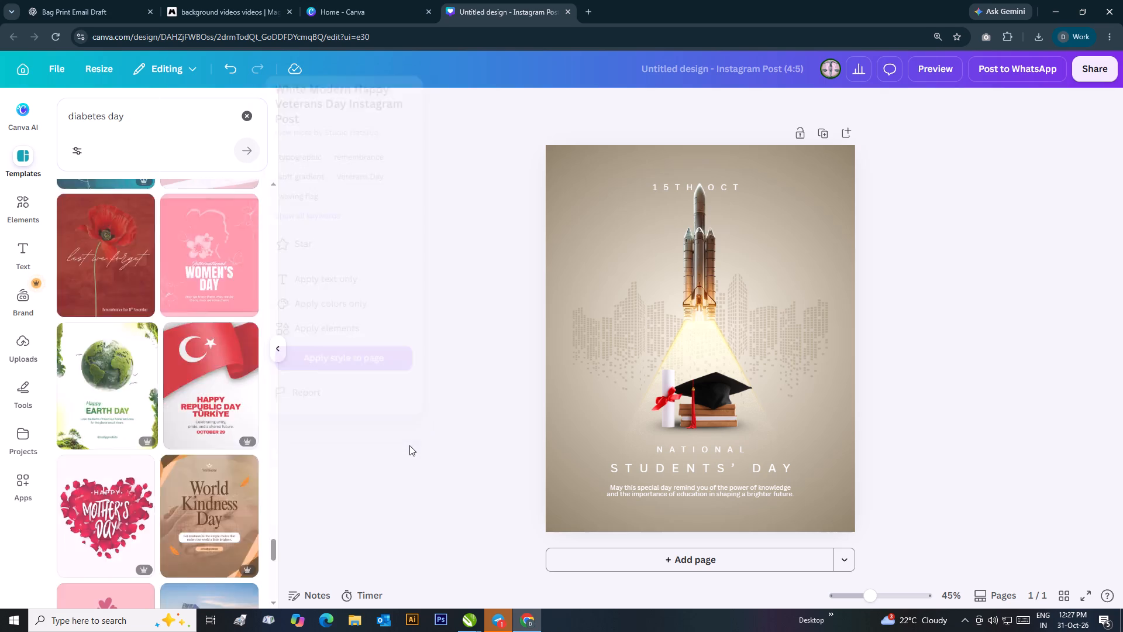
scroll(268, 444, down, 8)
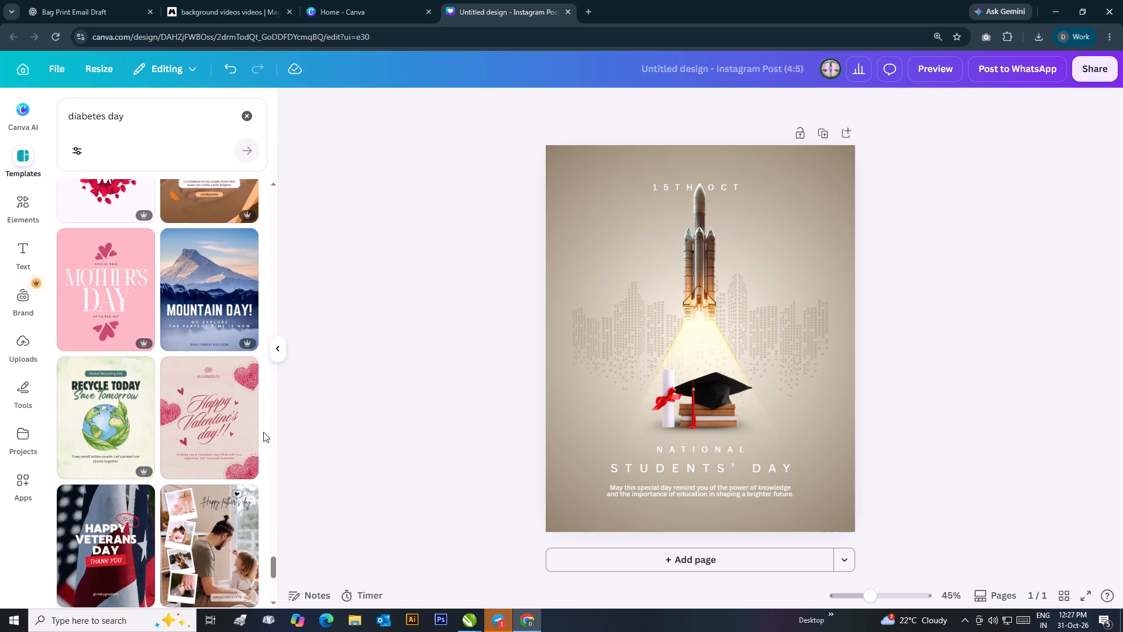
Find the white World Blood Donor Day template with the gloved hands and apply it to the page.
scroll(263, 432, up, 5)
scroll(224, 414, down, 4)
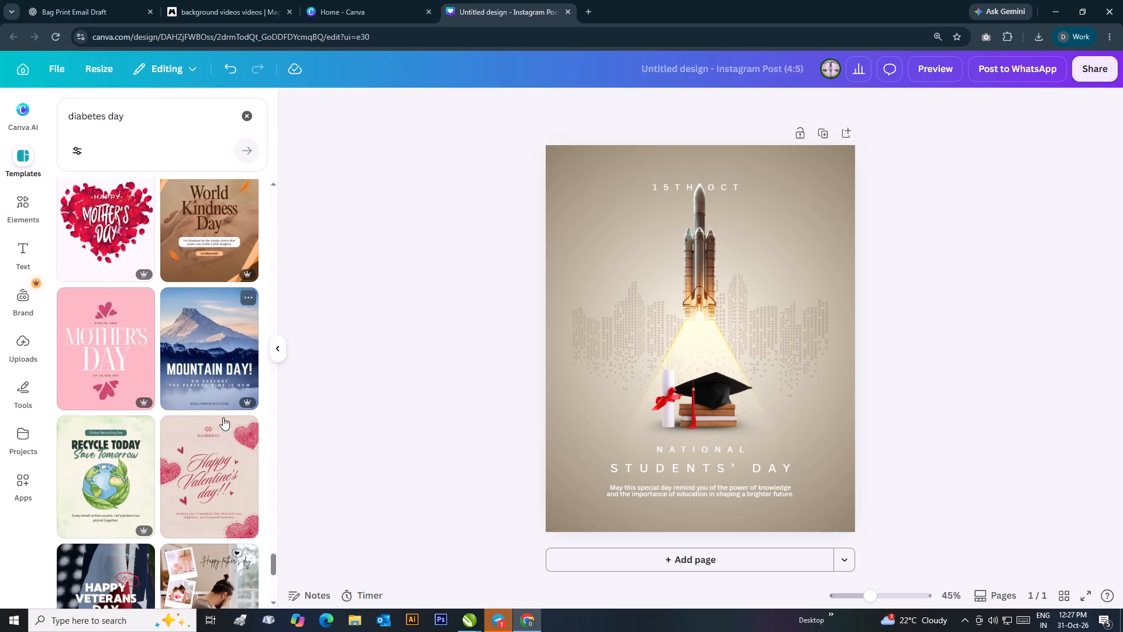
scroll(212, 433, down, 7)
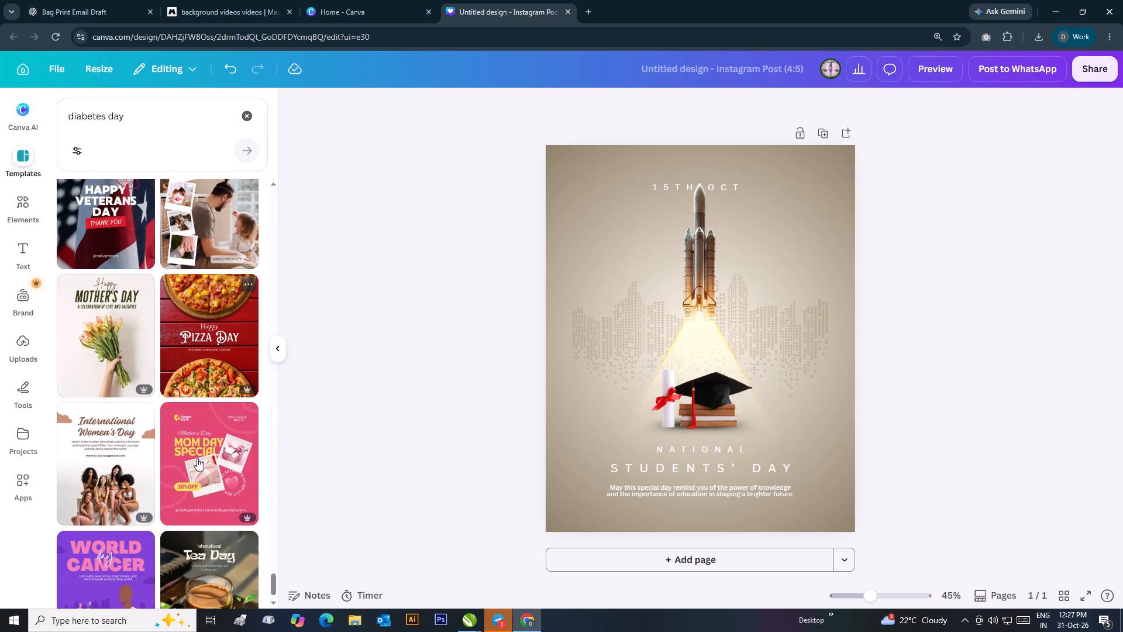
scroll(197, 458, down, 11)
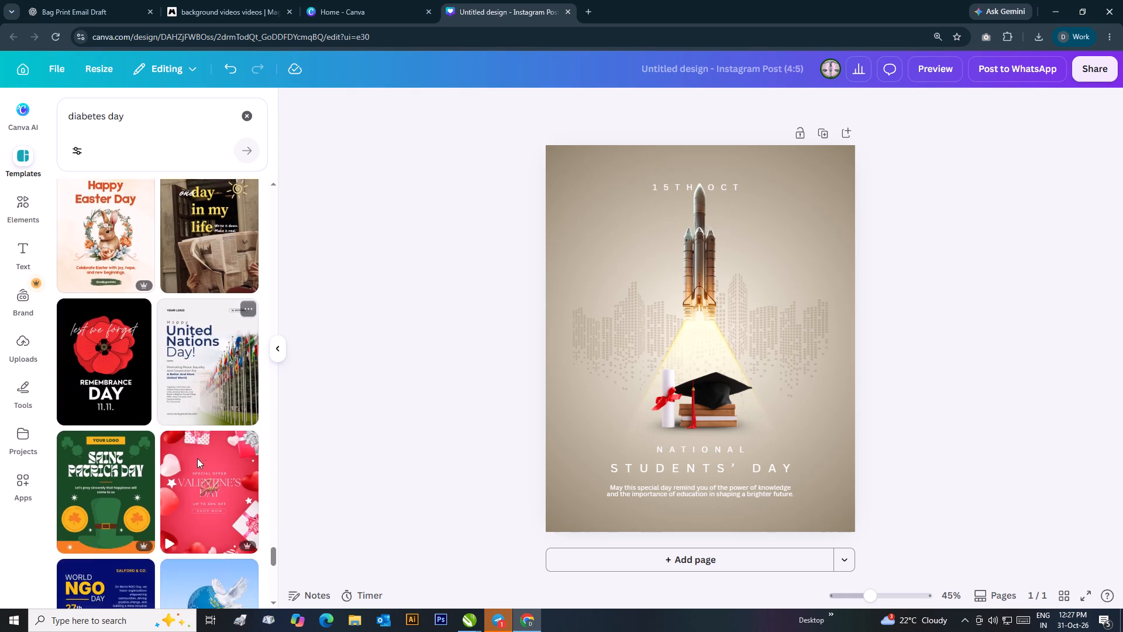
scroll(197, 458, down, 4)
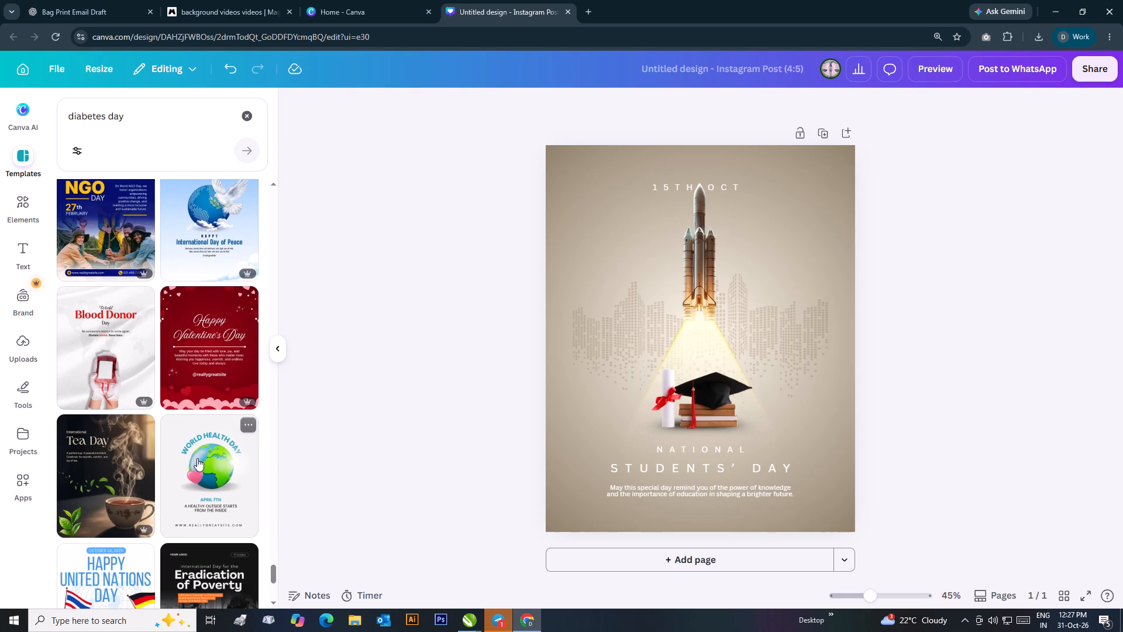
click(109, 345)
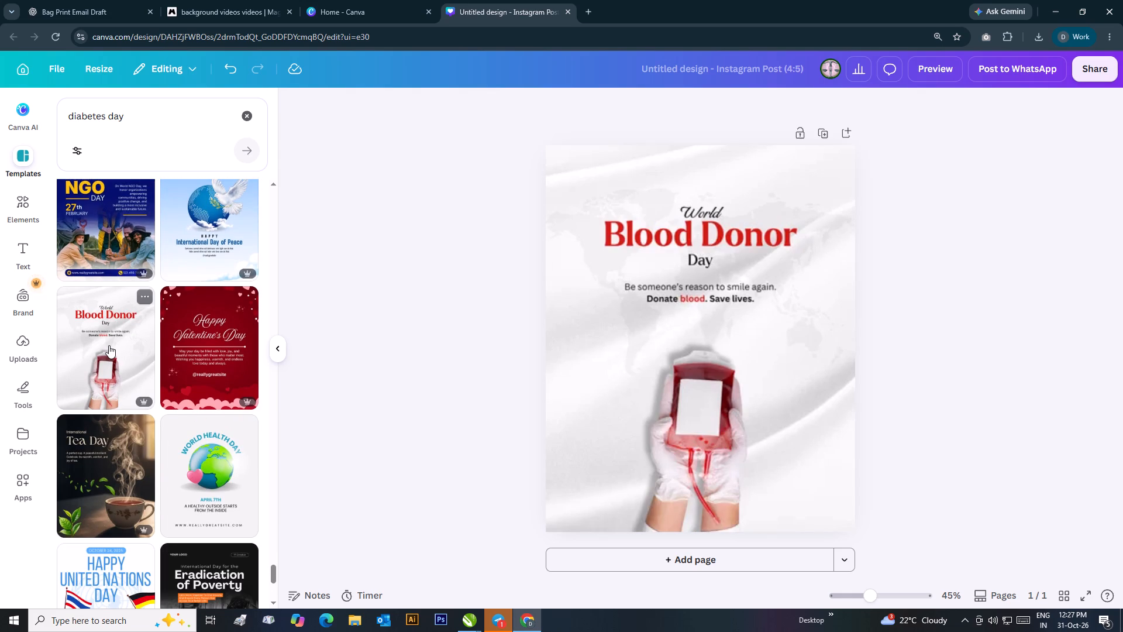
Replace the template search term with "medical" and run the search.
scroll(220, 403, down, 4)
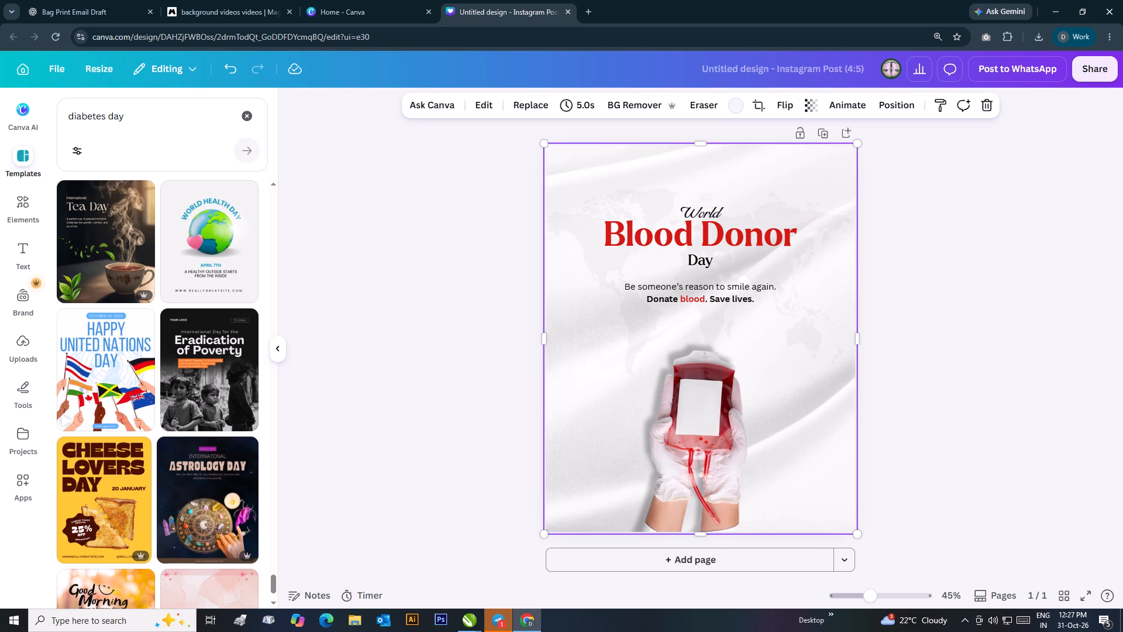
click(245, 114)
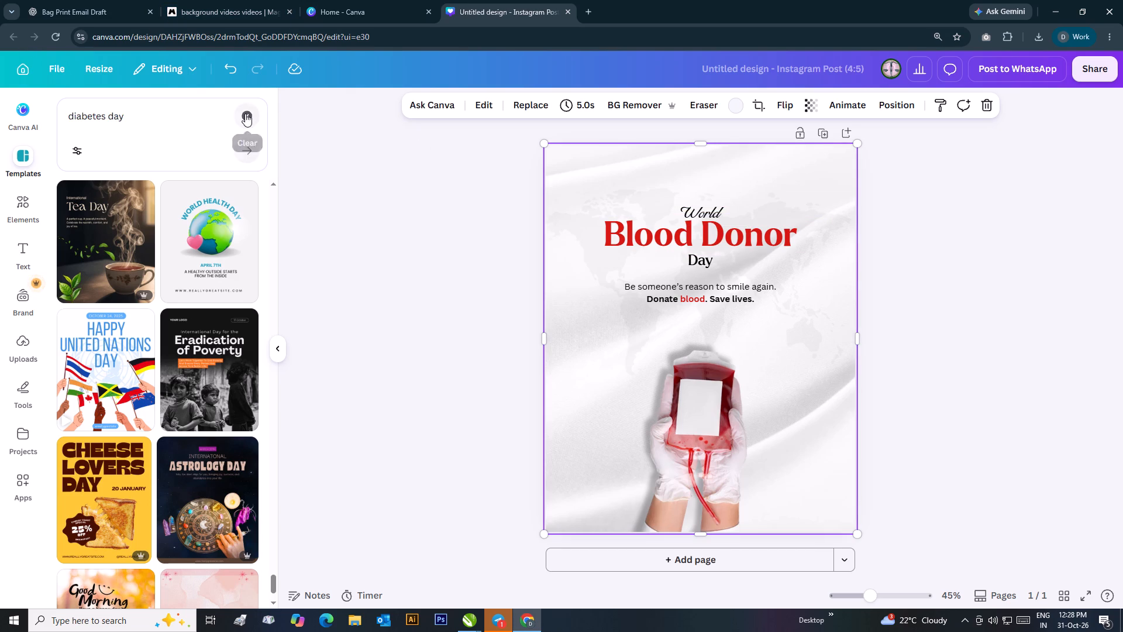
scroll(154, 516, down, 4)
click(288, 480)
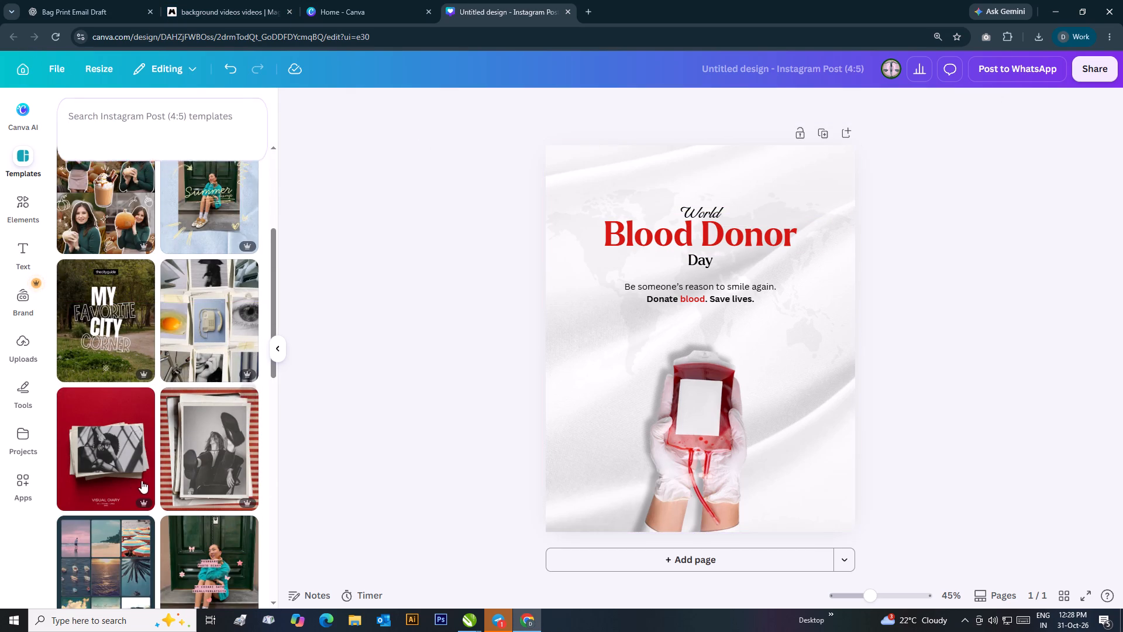
scroll(133, 480, up, 10)
click(152, 125)
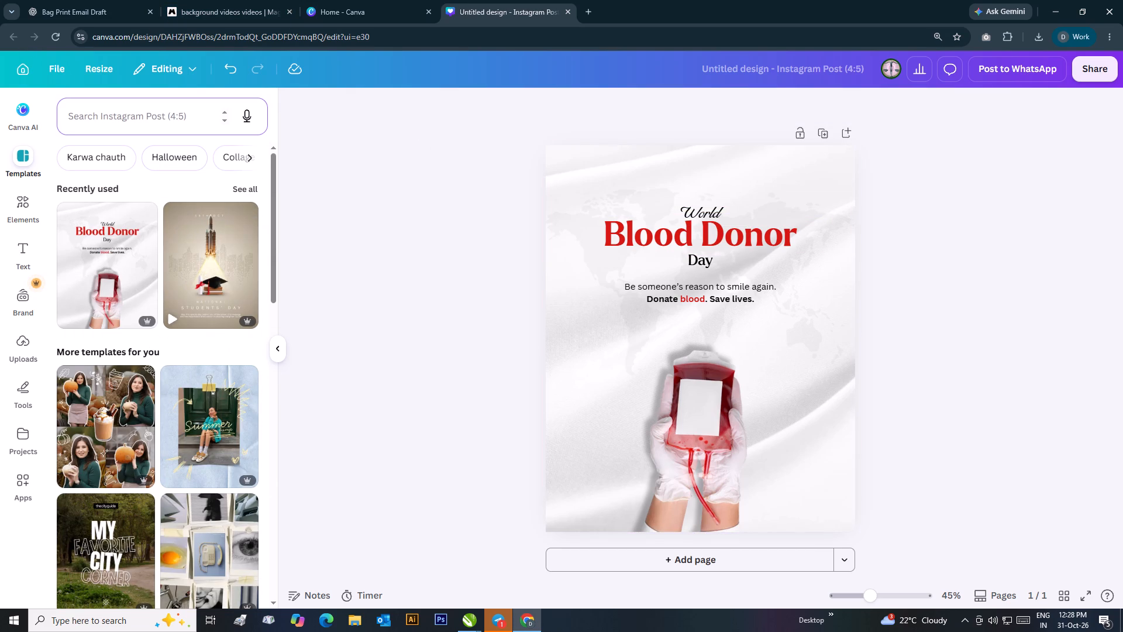
click(151, 119)
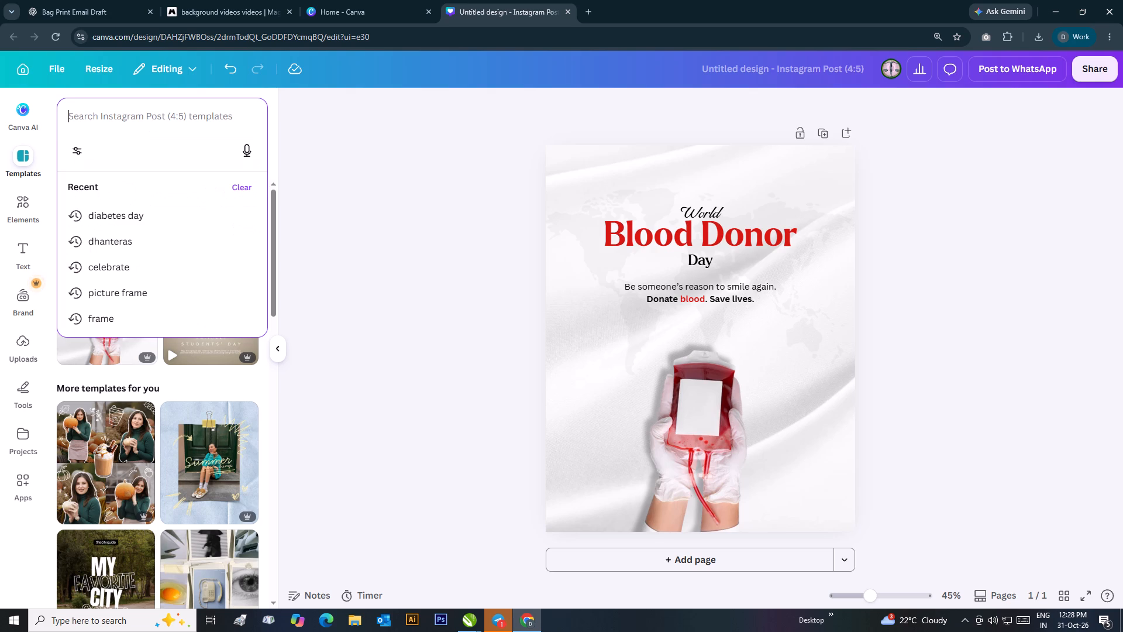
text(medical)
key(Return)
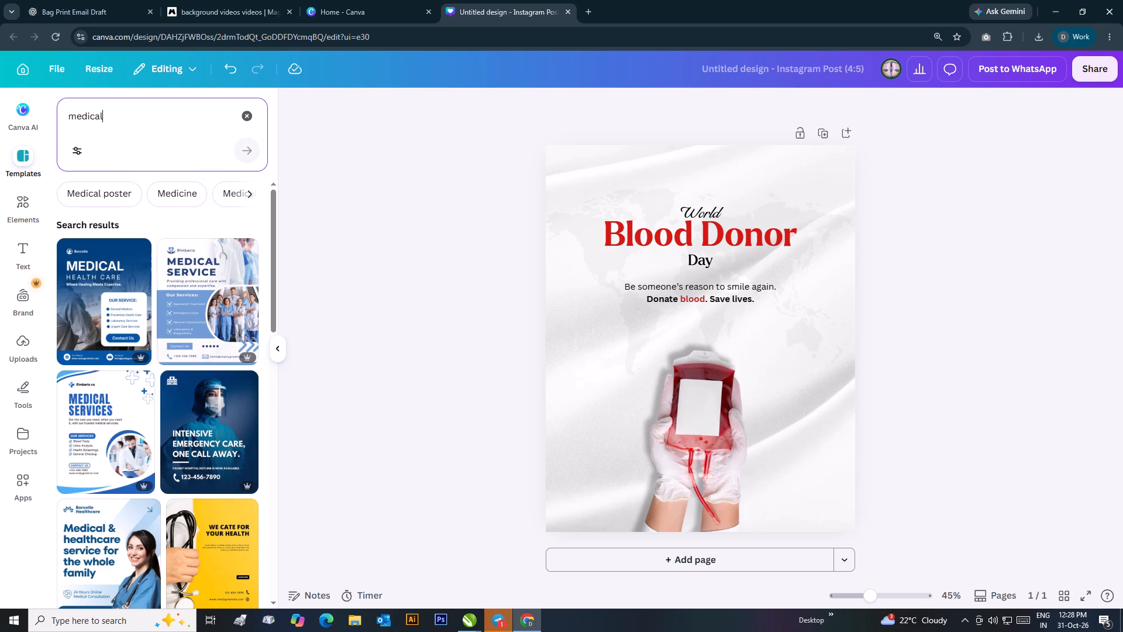
Examine the "medical" template results for a design suited to the Instagram post.
scroll(129, 208, down, 4)
scroll(177, 261, down, 2)
scroll(178, 265, up, 3)
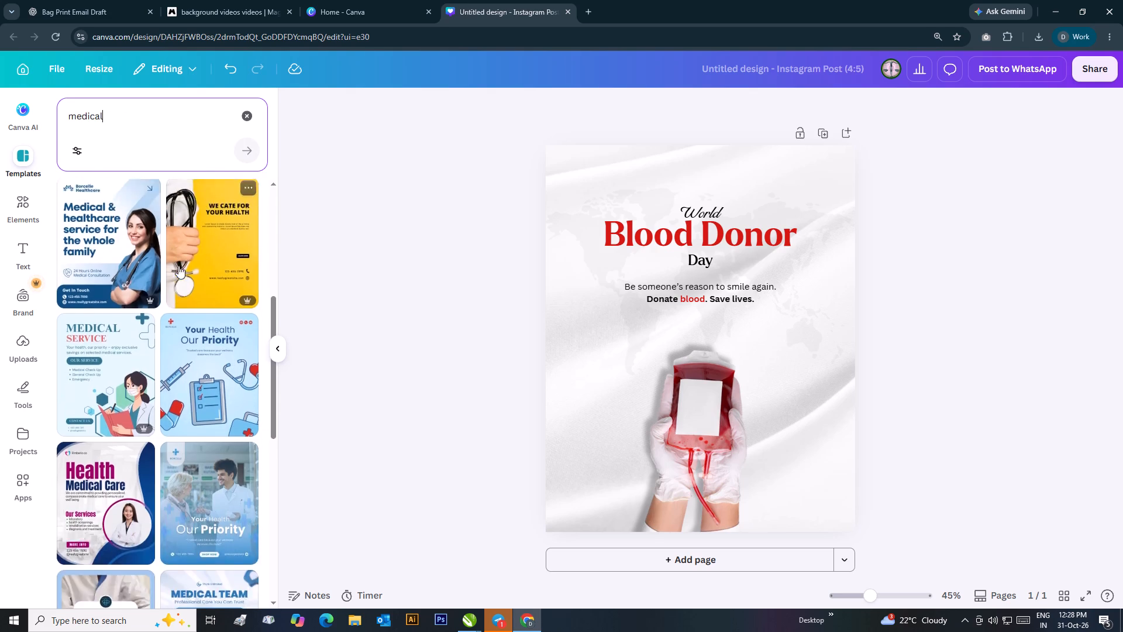
scroll(178, 266, up, 2)
scroll(181, 284, down, 11)
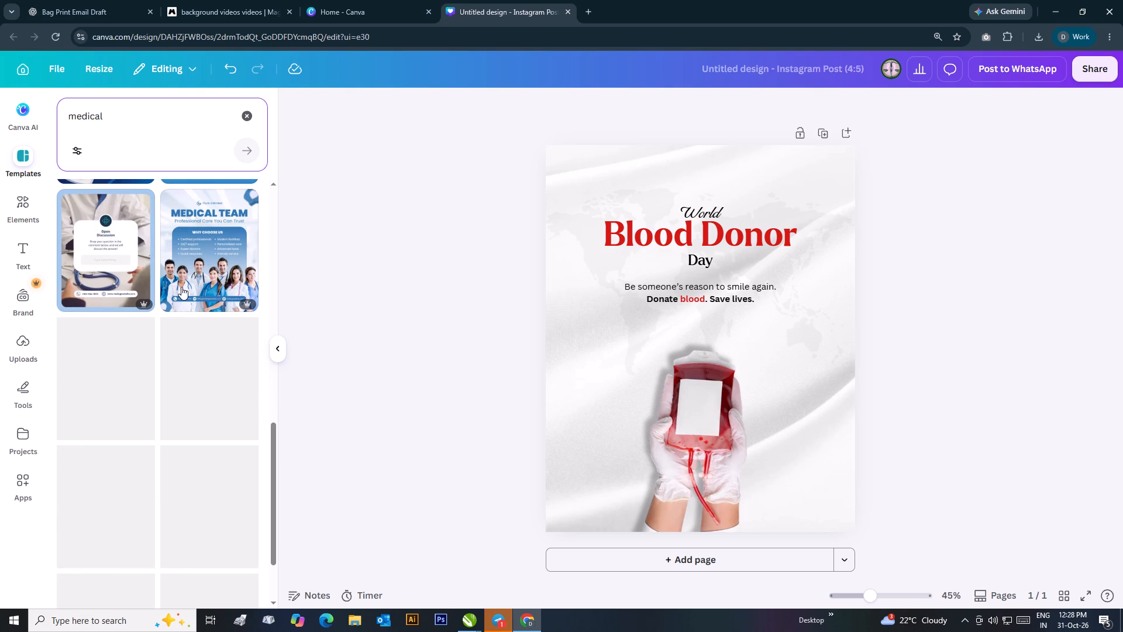
scroll(190, 286, down, 2)
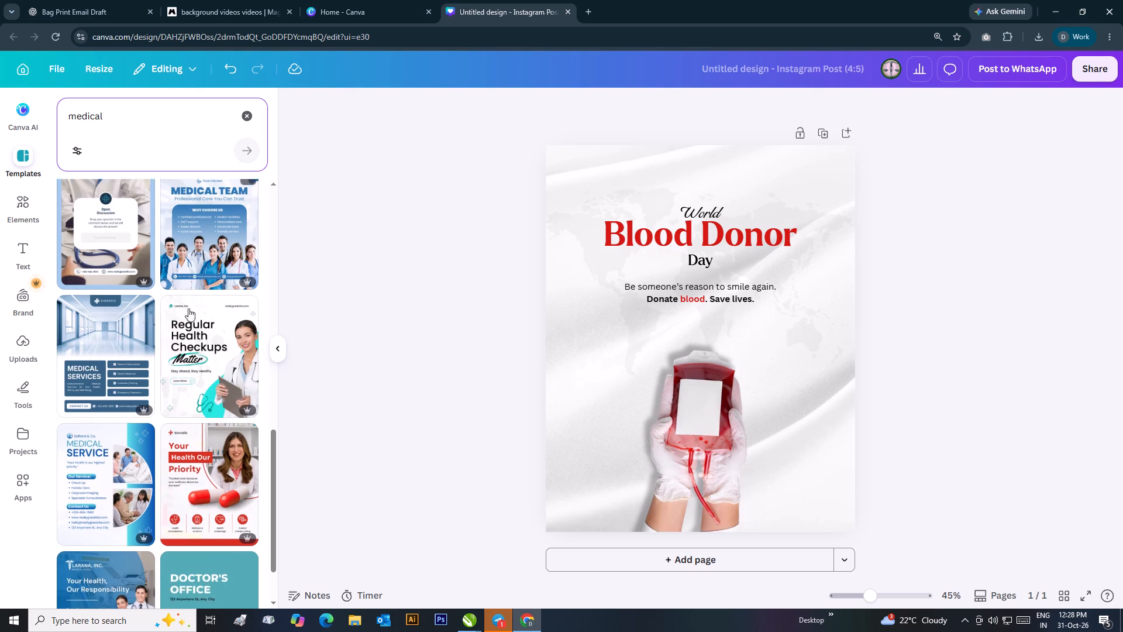
scroll(188, 308, down, 9)
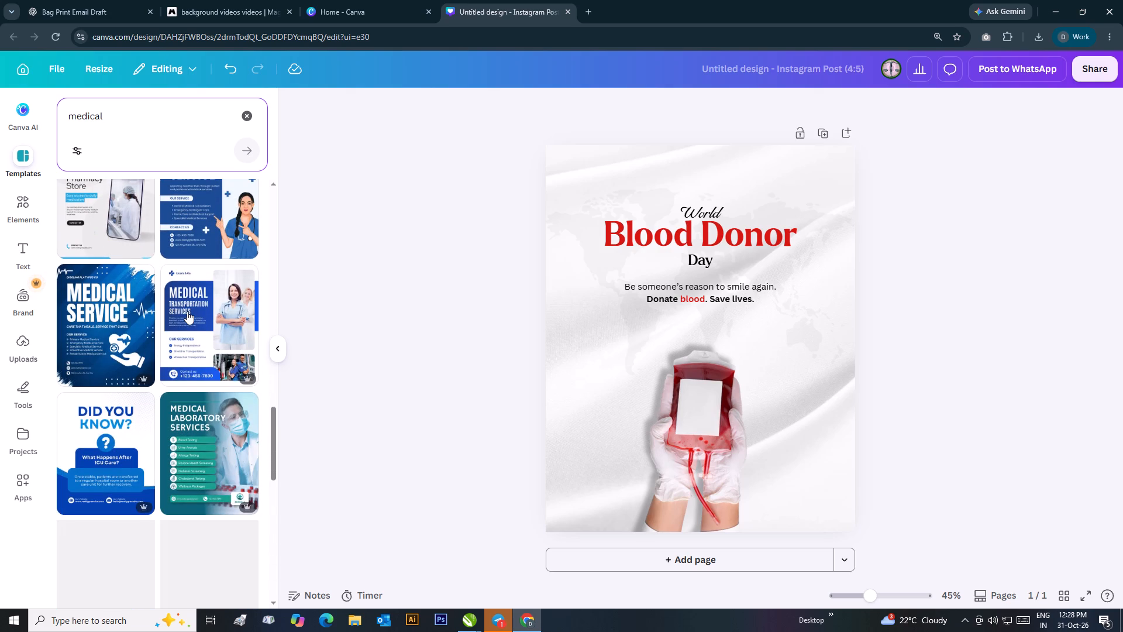
scroll(187, 311, down, 4)
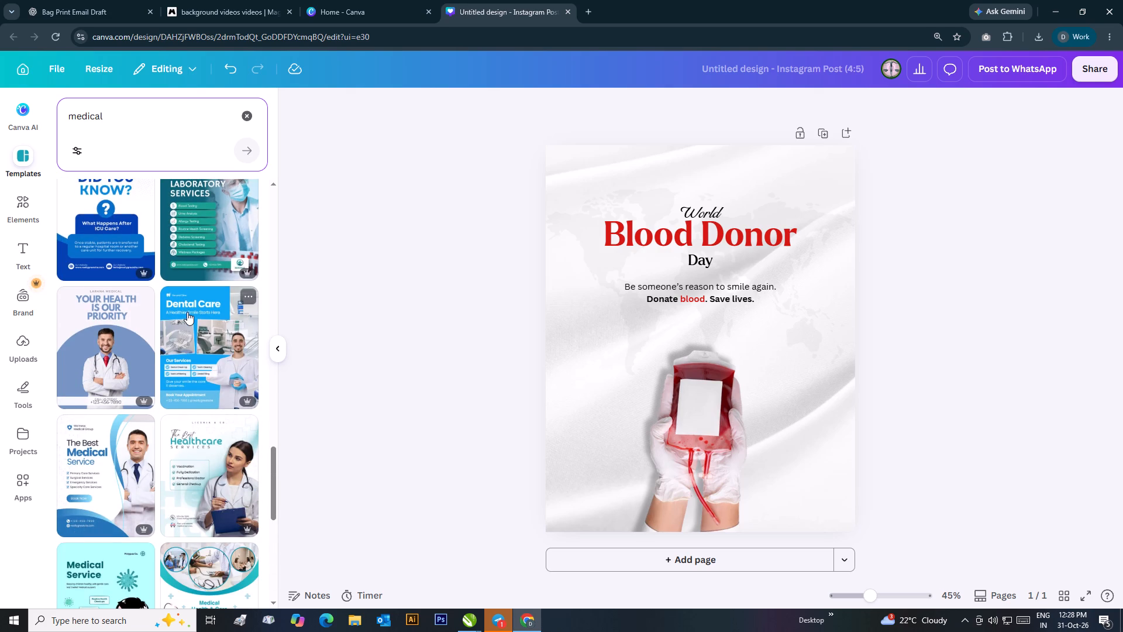
scroll(187, 312, down, 6)
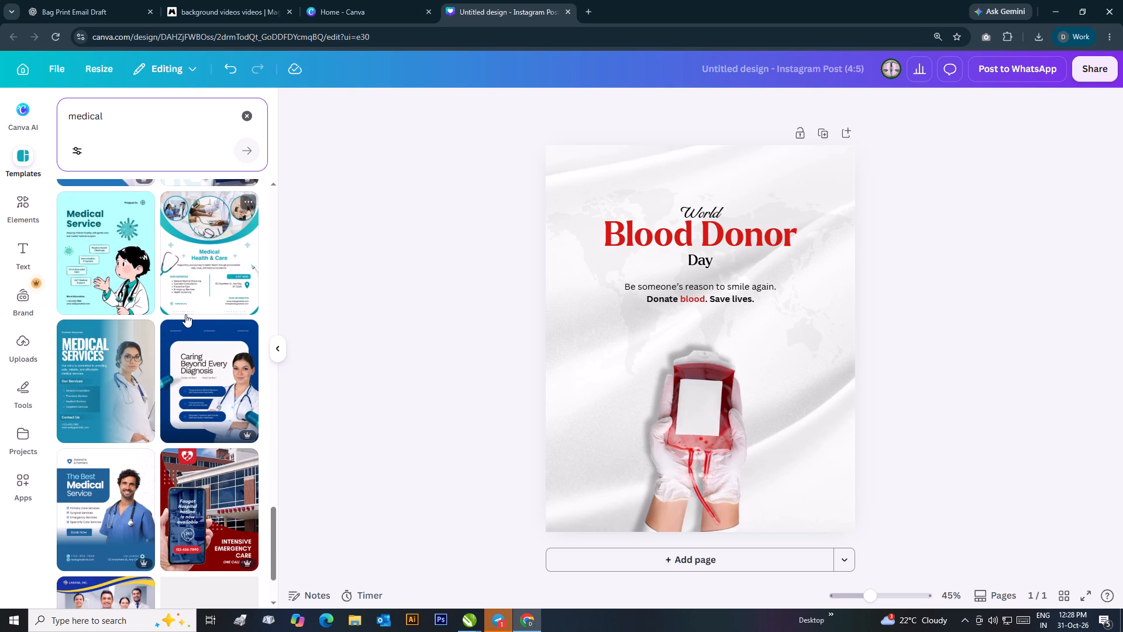
scroll(185, 314, down, 9)
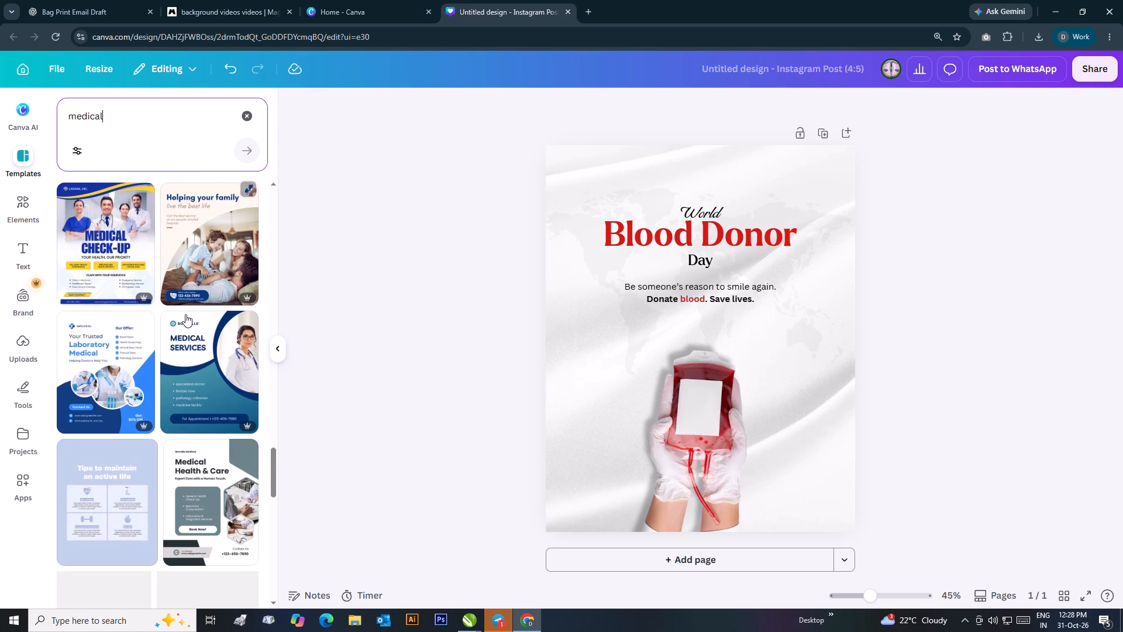
scroll(185, 314, down, 5)
scroll(185, 314, up, 2)
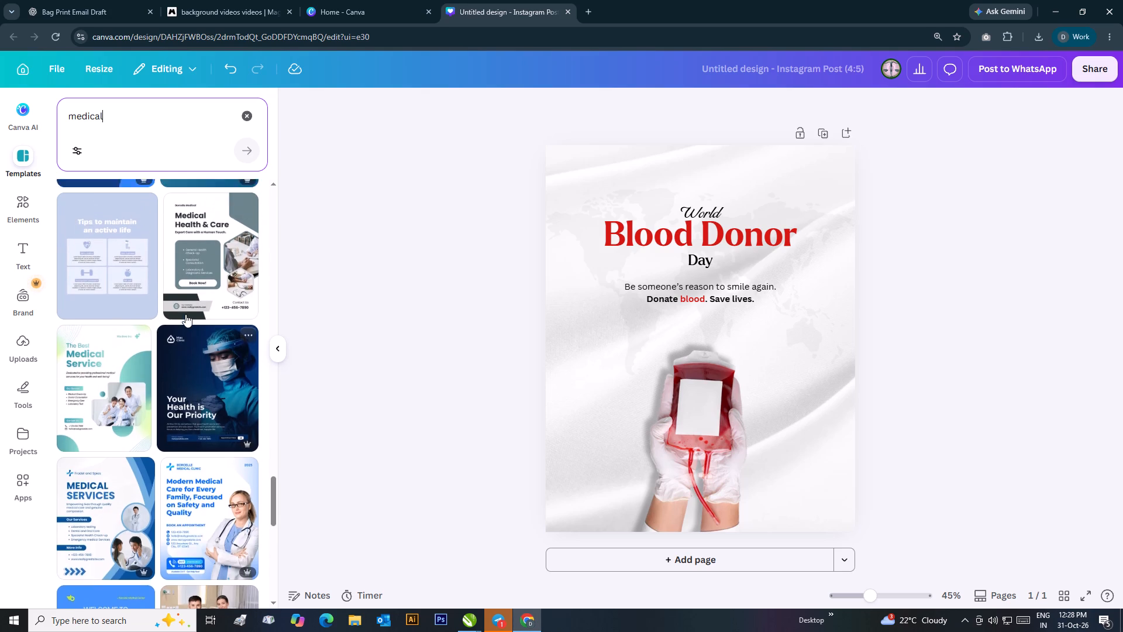
scroll(185, 314, down, 3)
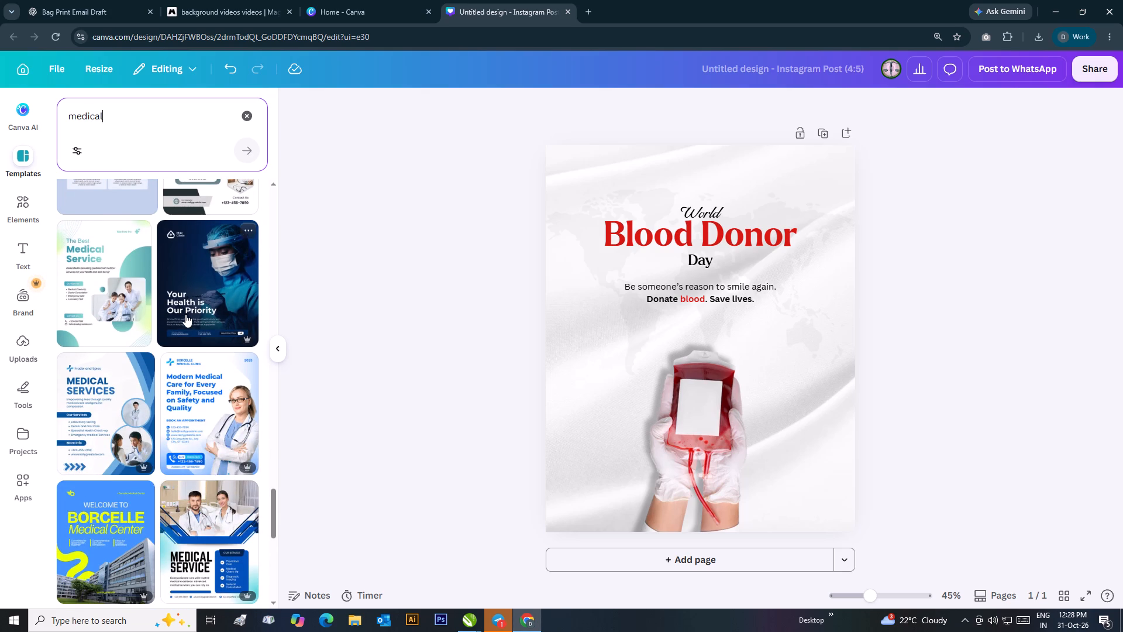
scroll(185, 314, down, 4)
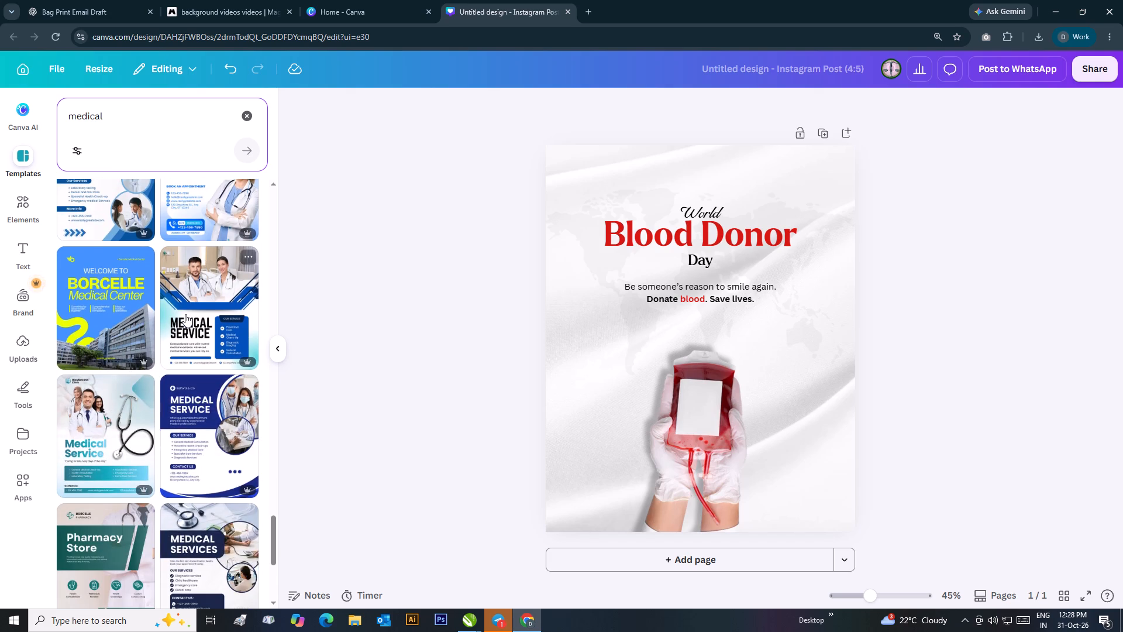
scroll(185, 314, down, 4)
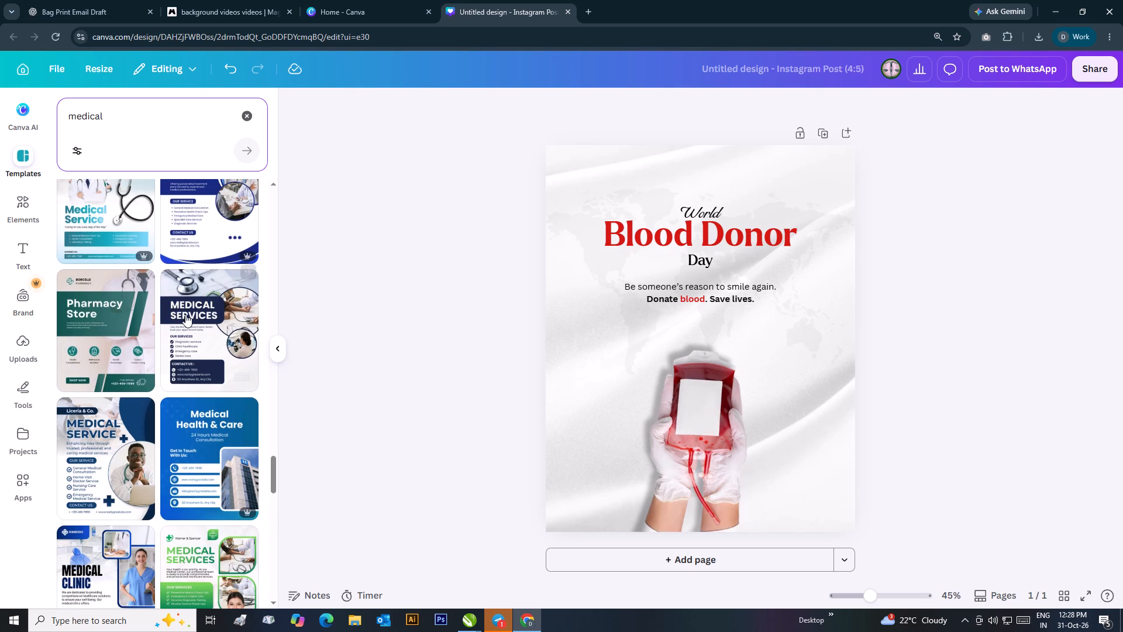
scroll(185, 314, down, 7)
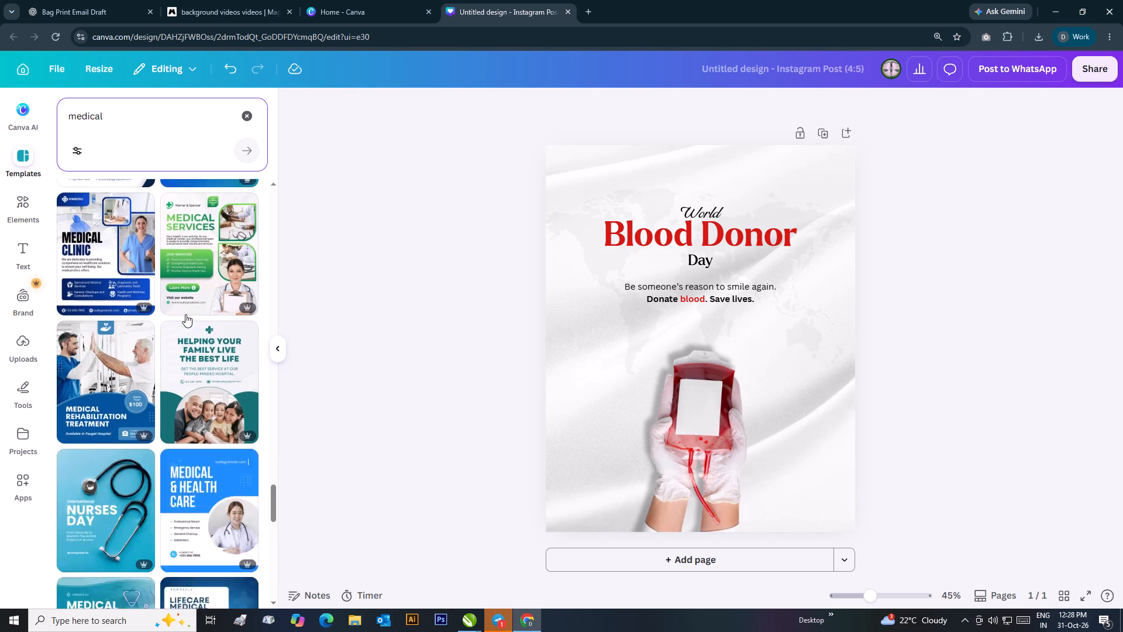
scroll(185, 314, down, 6)
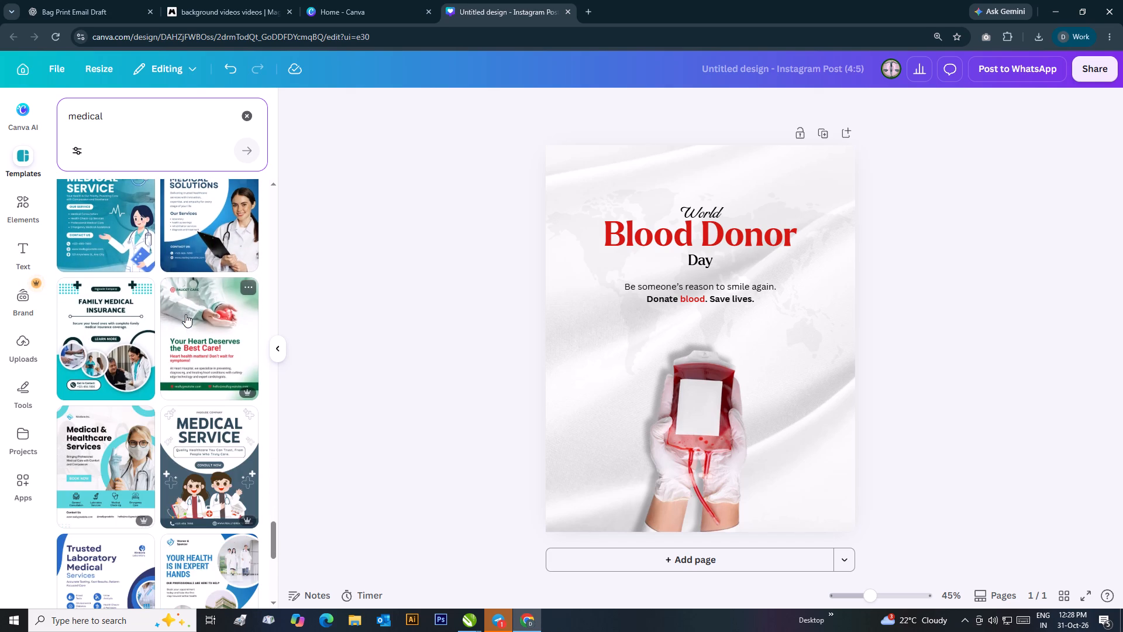
scroll(185, 314, down, 6)
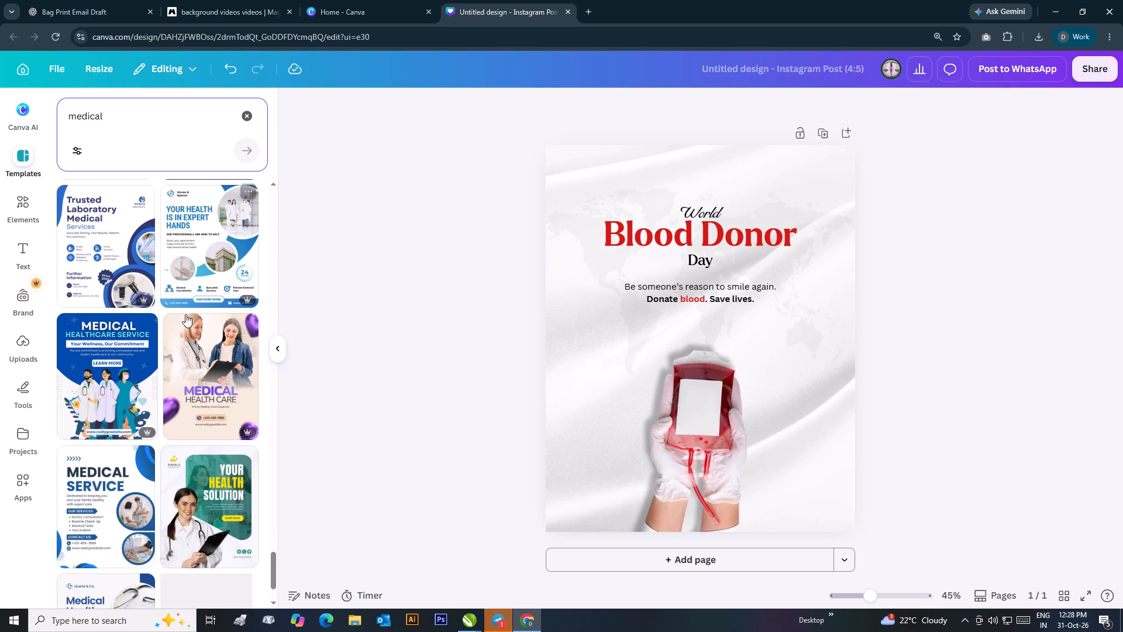
scroll(185, 314, down, 2)
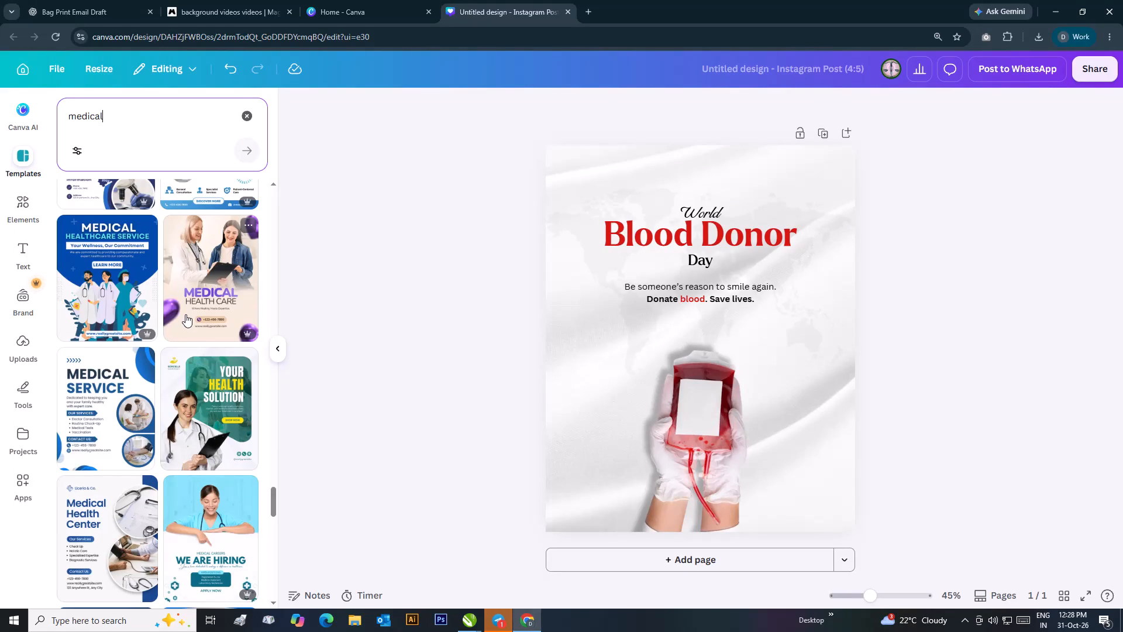
scroll(185, 313, down, 4)
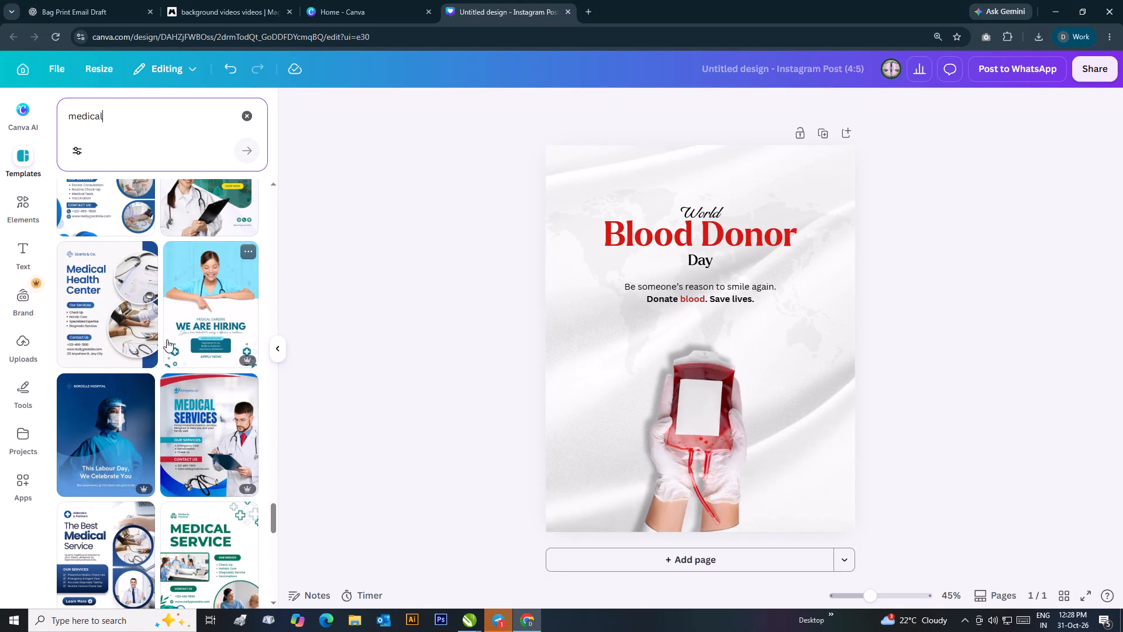
scroll(161, 348, down, 4)
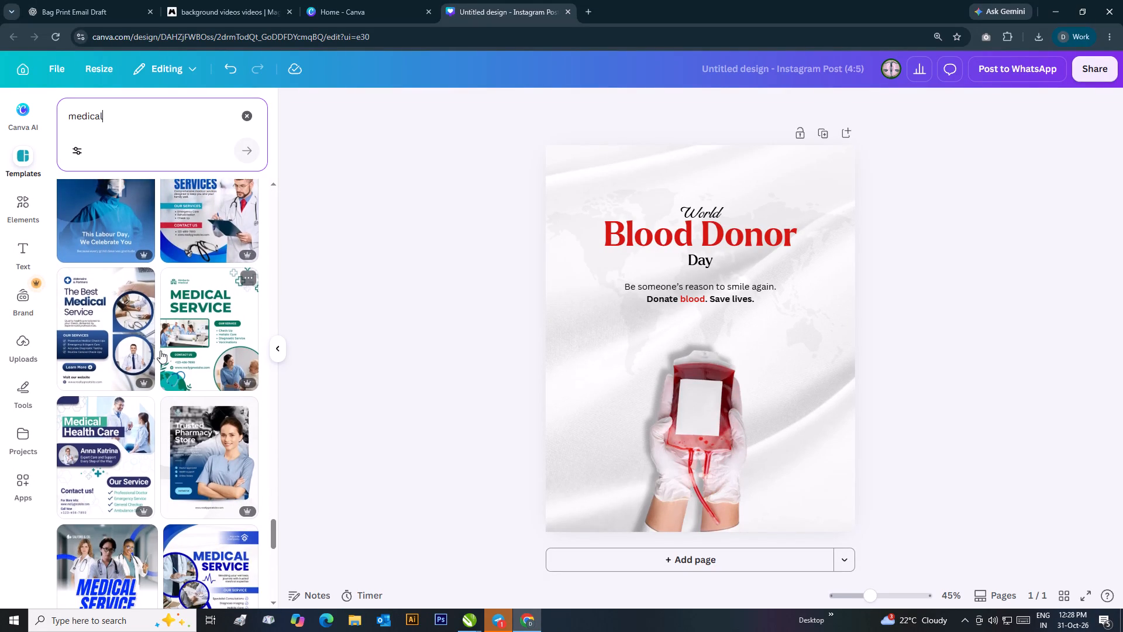
scroll(160, 351, down, 8)
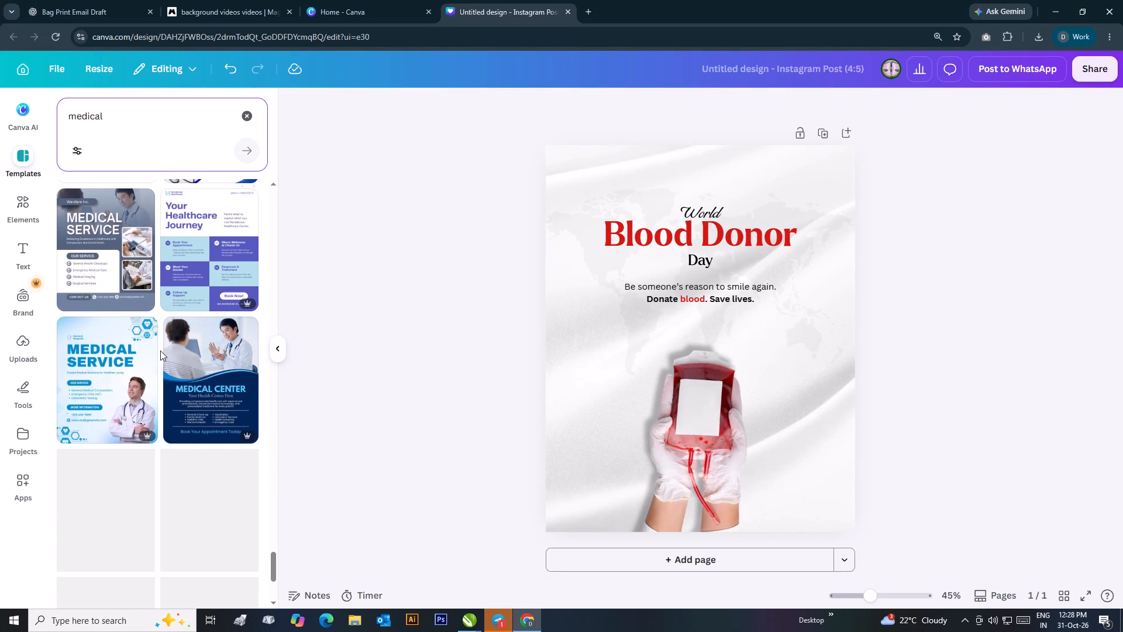
scroll(160, 351, down, 2)
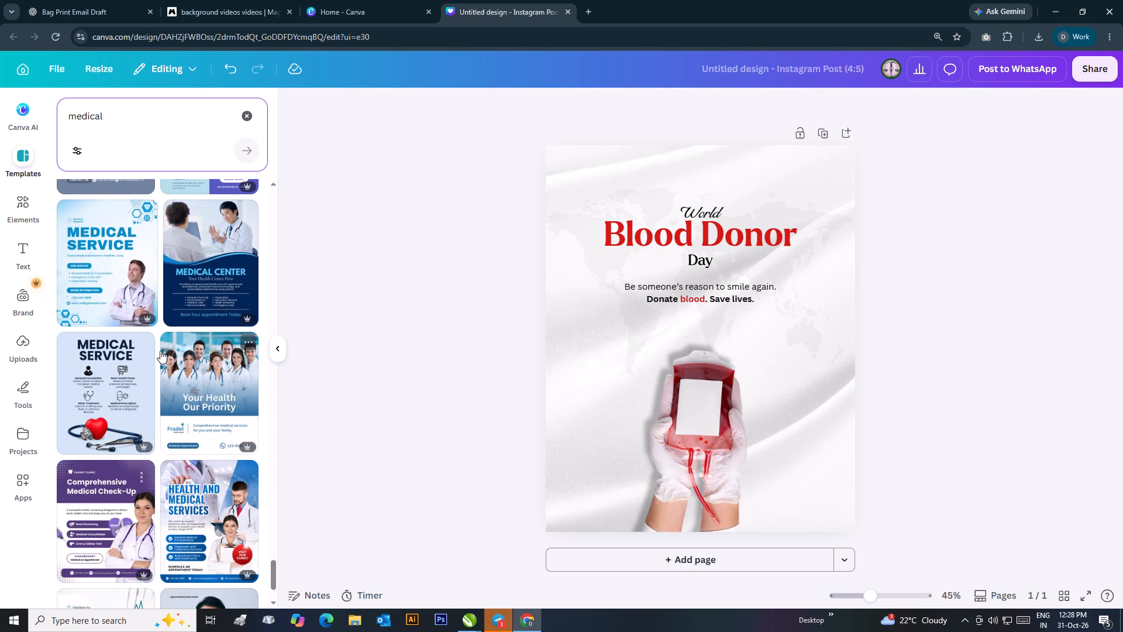
scroll(160, 351, down, 9)
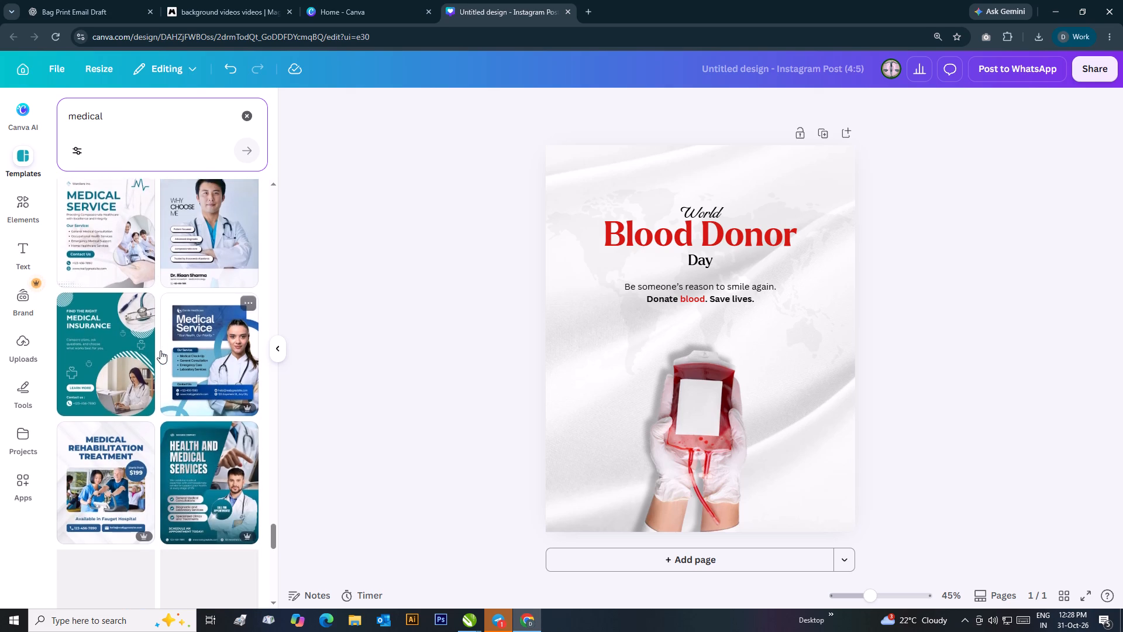
scroll(160, 351, down, 8)
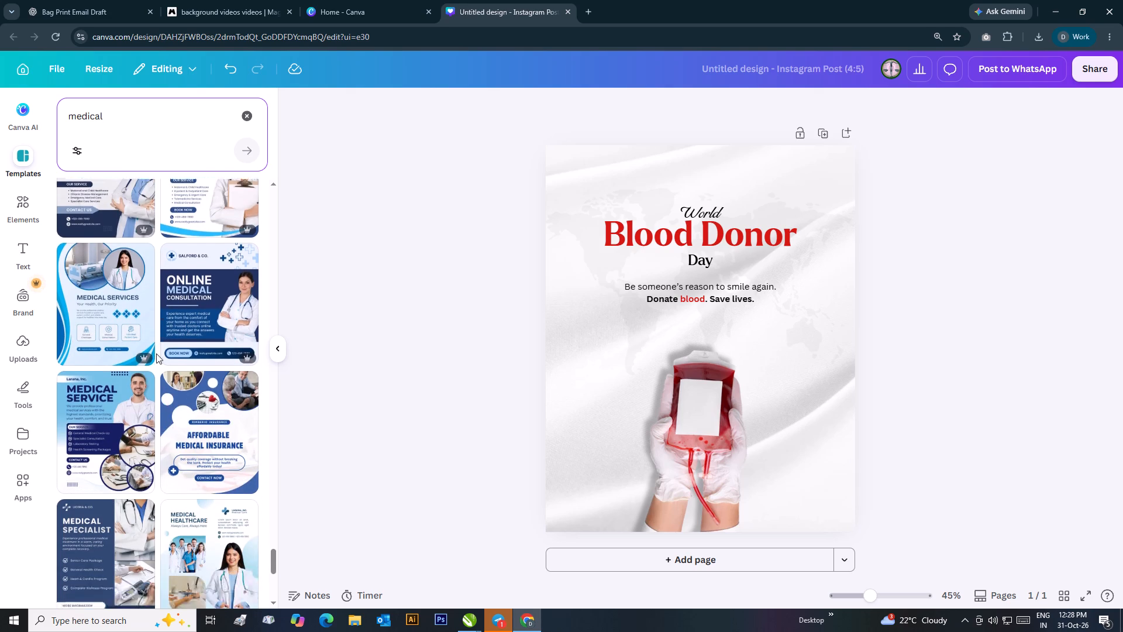
scroll(156, 353, down, 5)
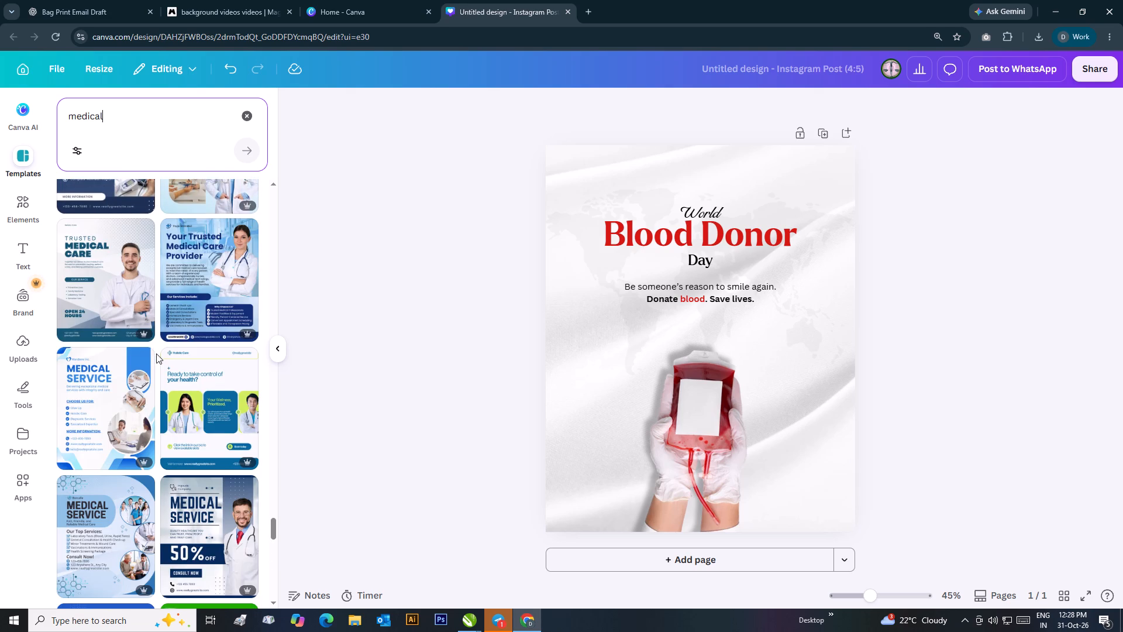
scroll(156, 353, down, 10)
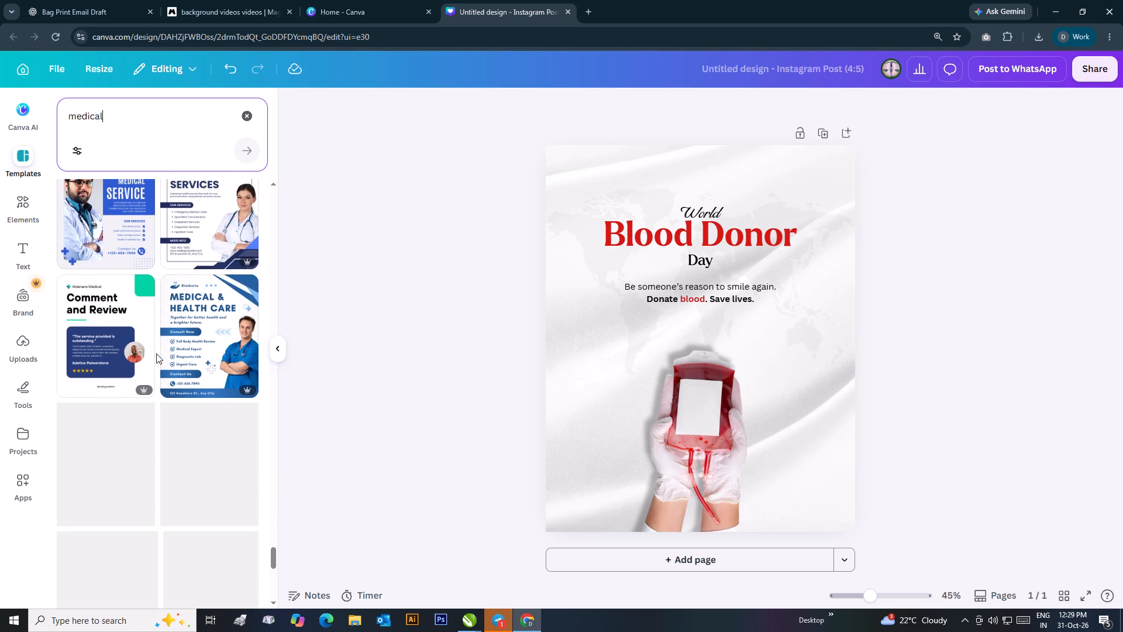
scroll(156, 353, down, 2)
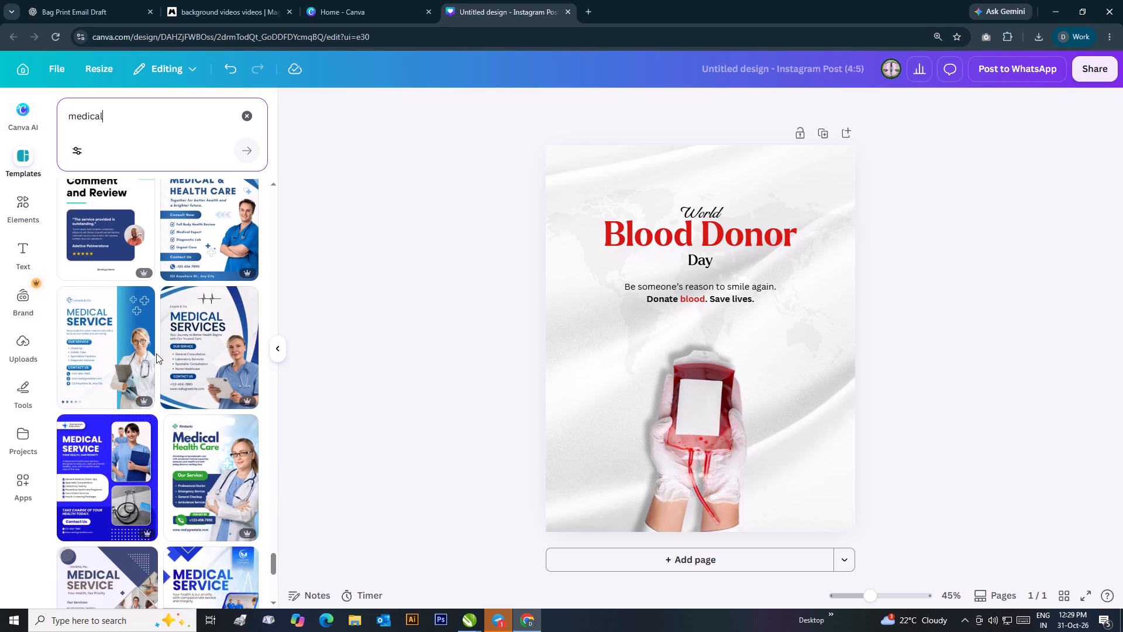
scroll(156, 353, down, 10)
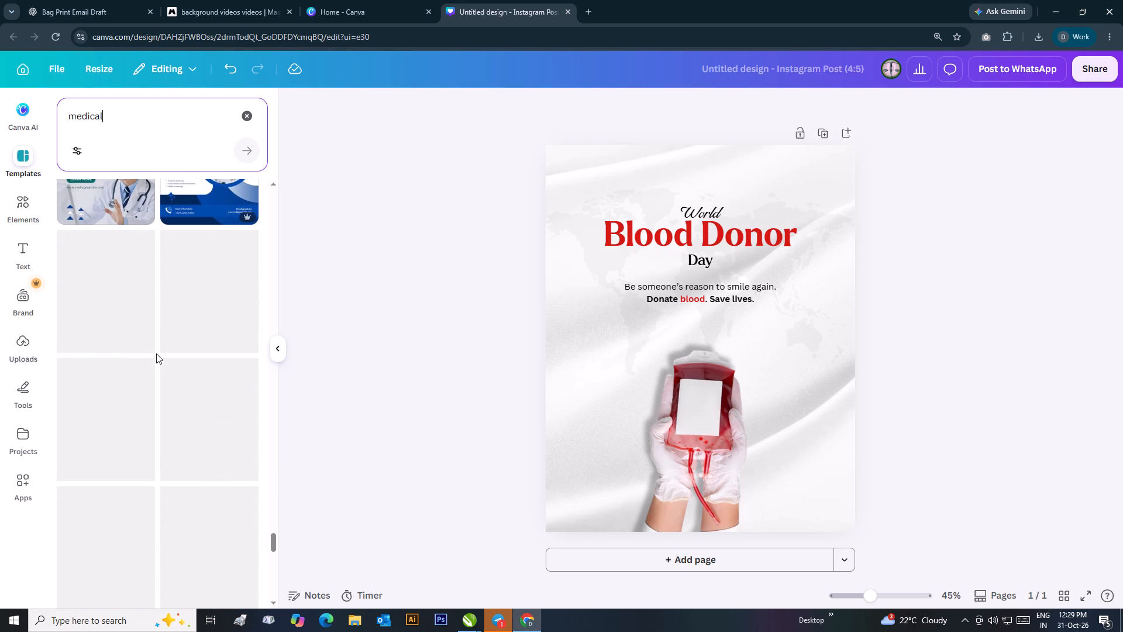
scroll(156, 353, down, 3)
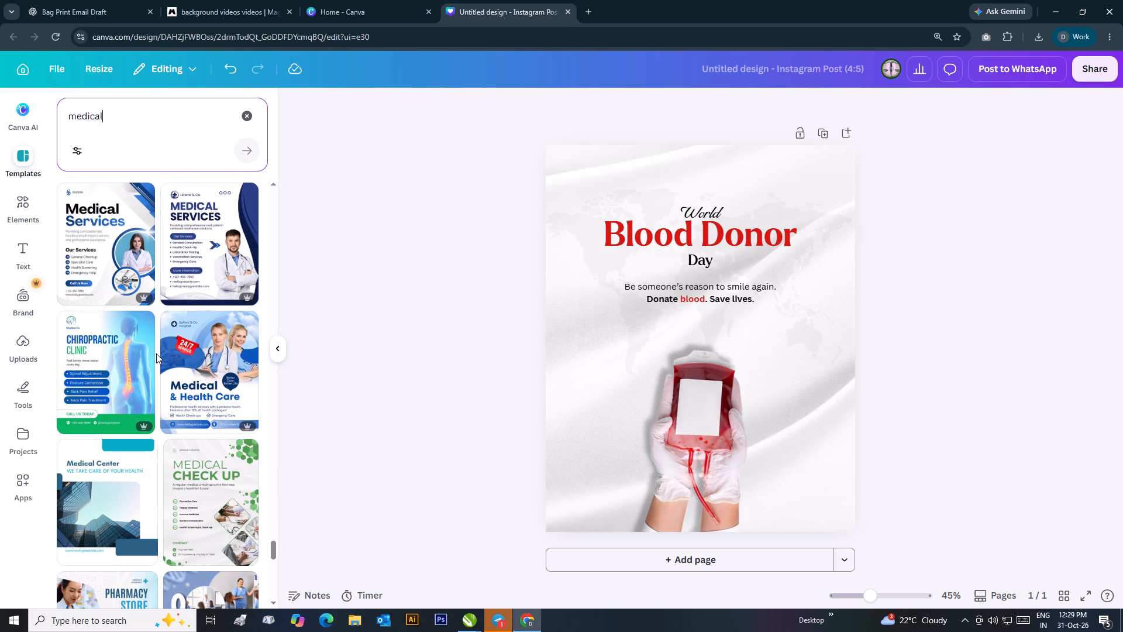
scroll(156, 353, down, 10)
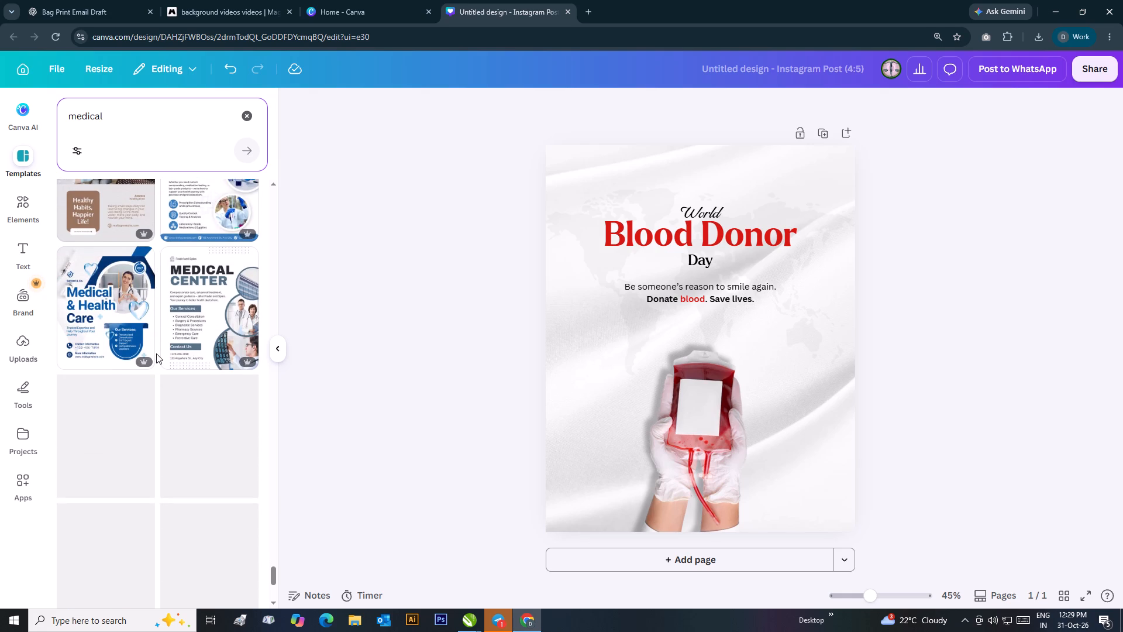
scroll(156, 353, down, 2)
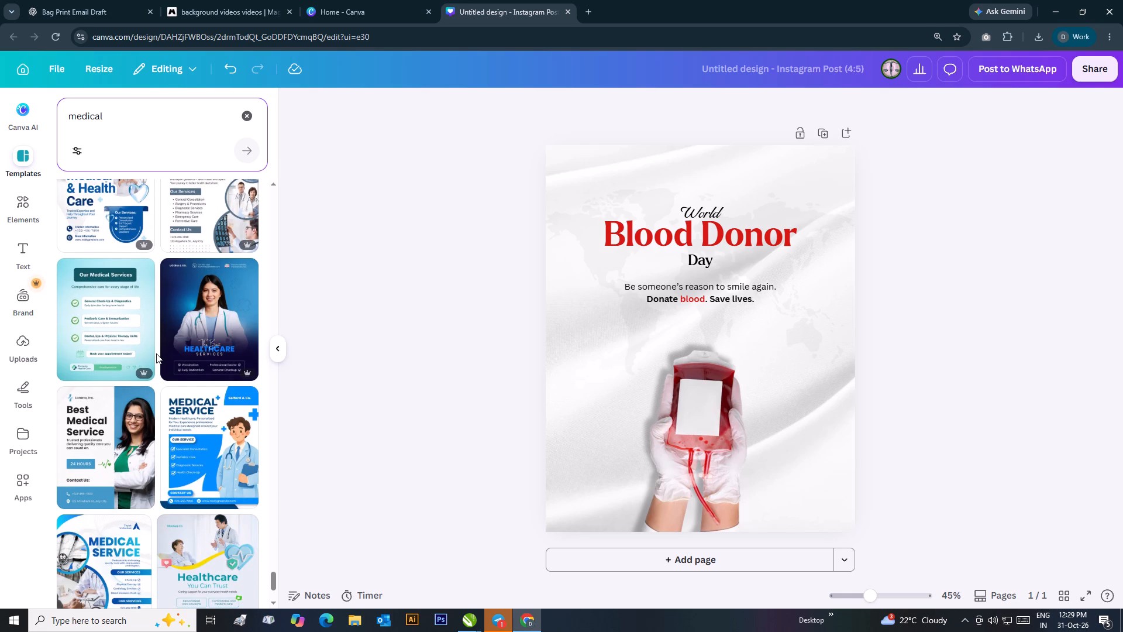
Apply the dark blue "The Best Healthcare Services" template with the smiling doctor to the page, replacing the World Blood Donor Day design.
click(191, 342)
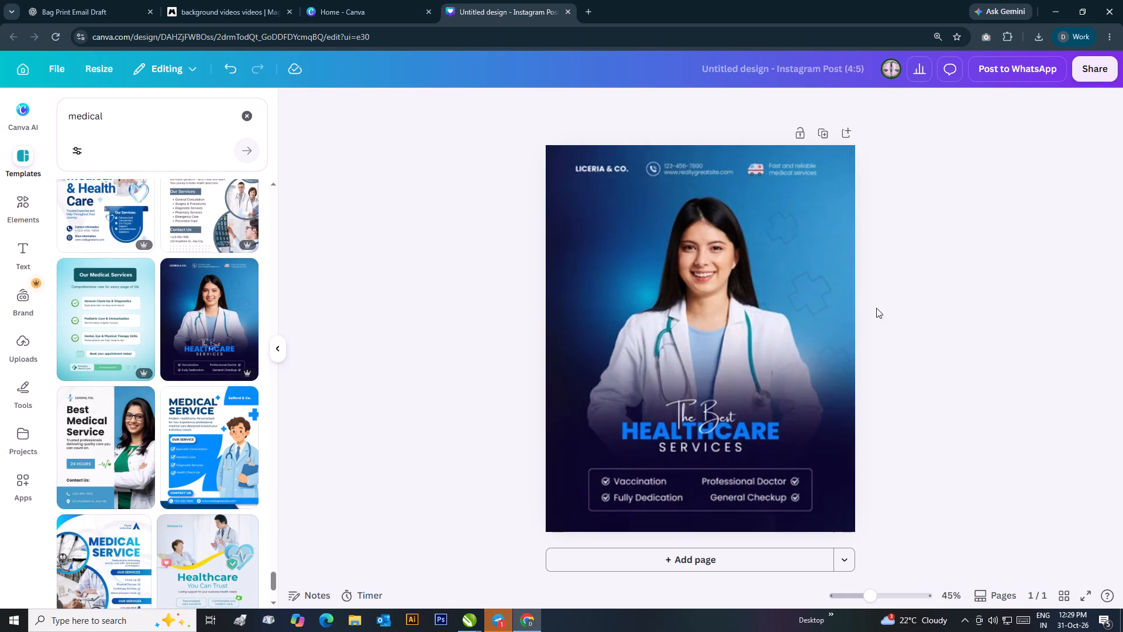
click(942, 300)
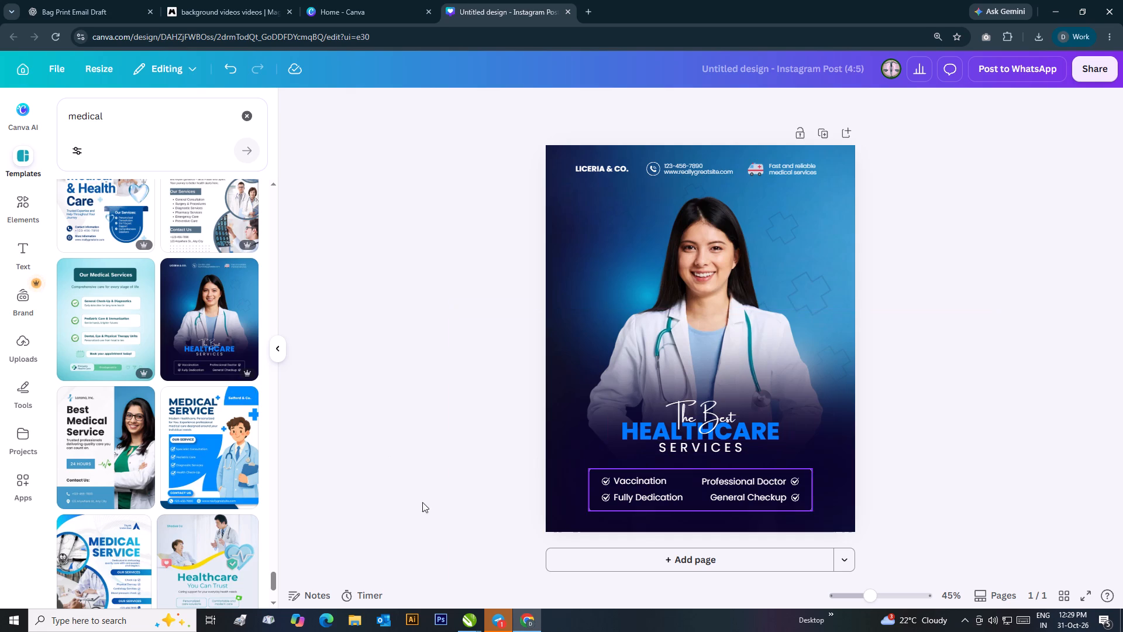
scroll(128, 518, down, 7)
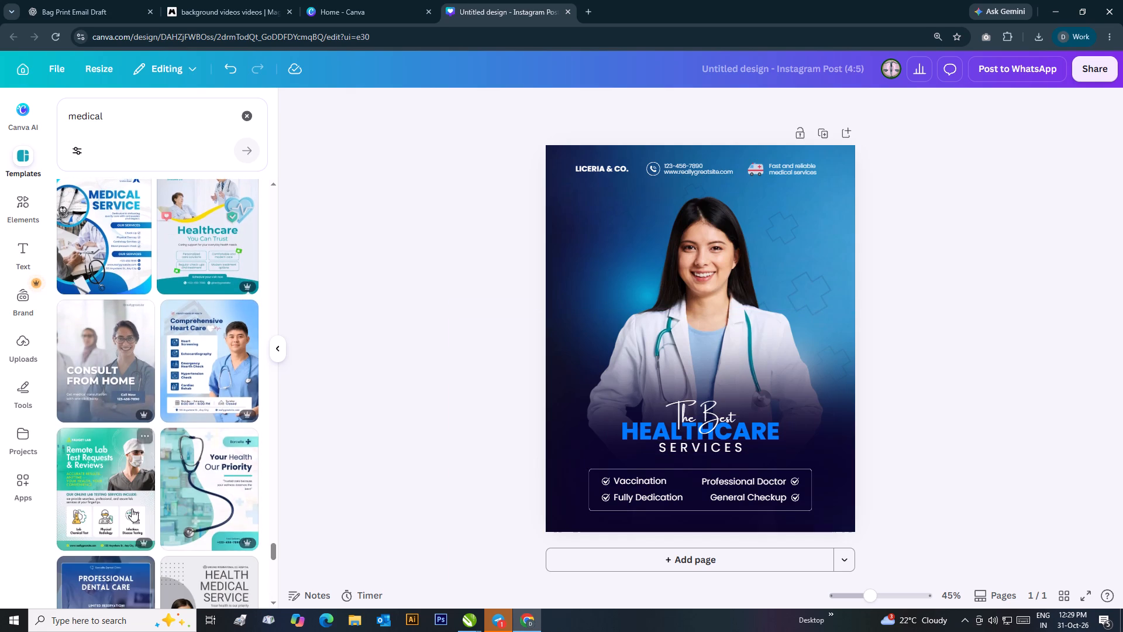
scroll(133, 507, down, 7)
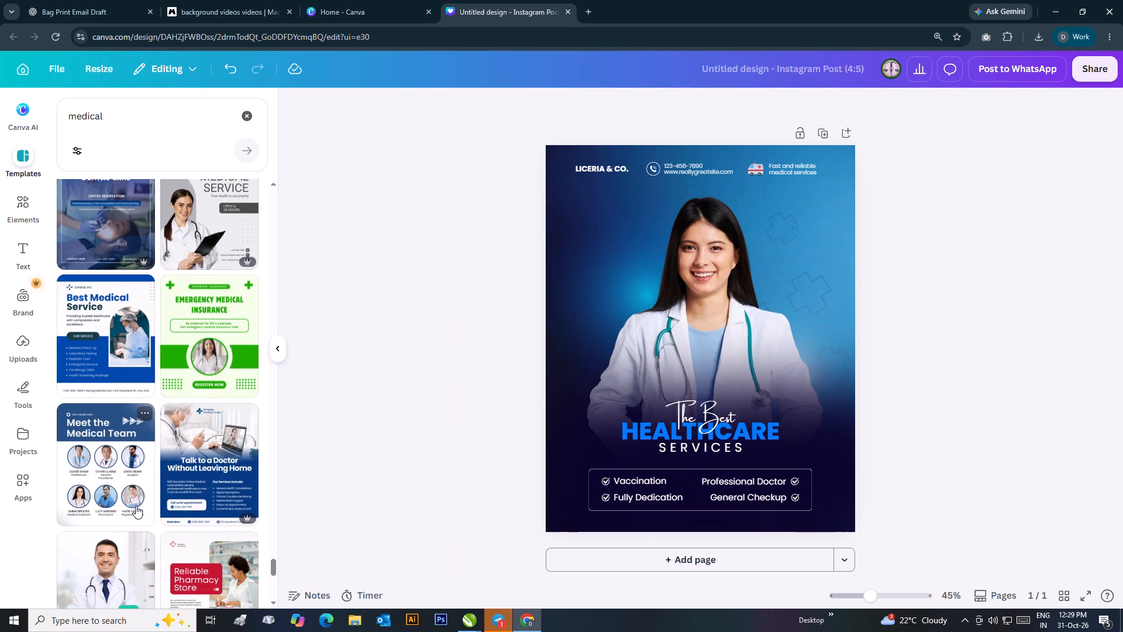
scroll(136, 506, down, 4)
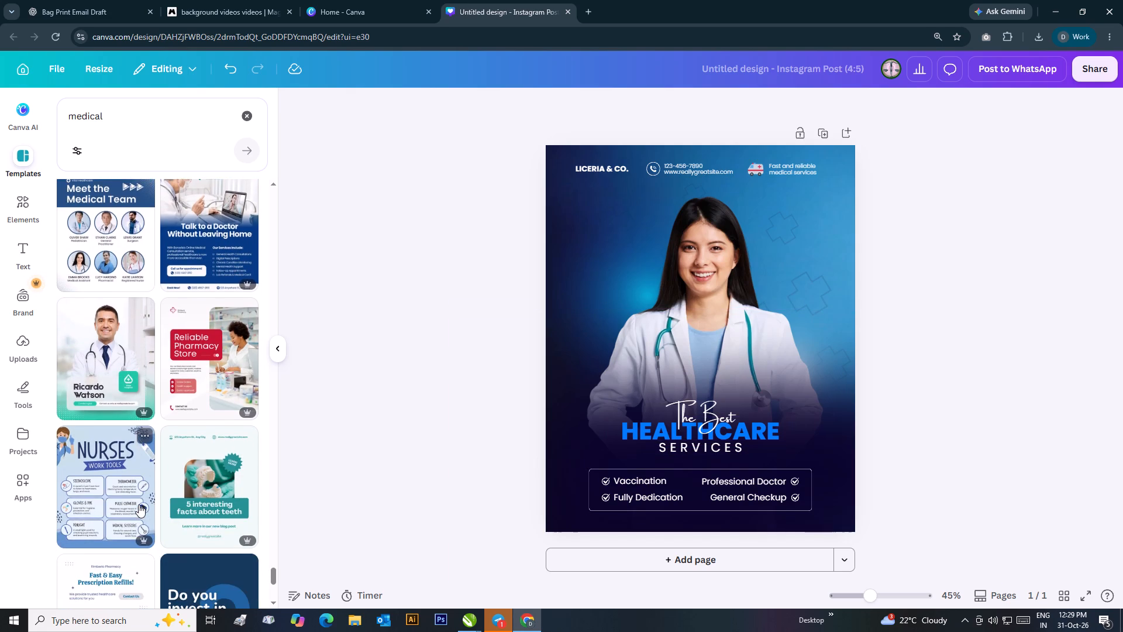
scroll(139, 504, down, 6)
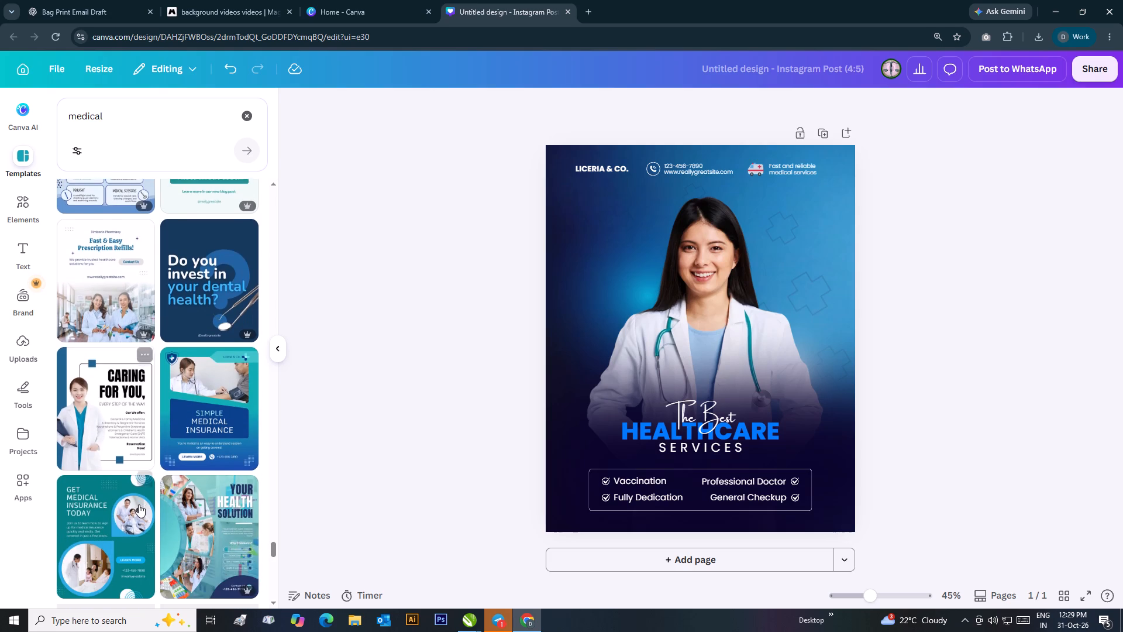
scroll(139, 504, down, 6)
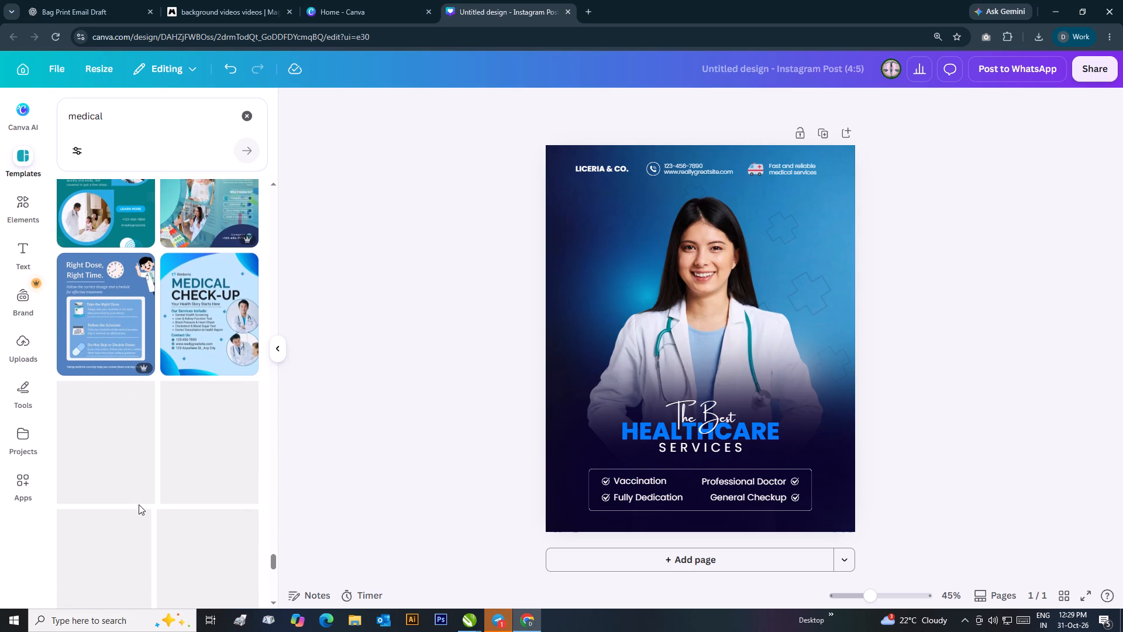
scroll(139, 504, down, 5)
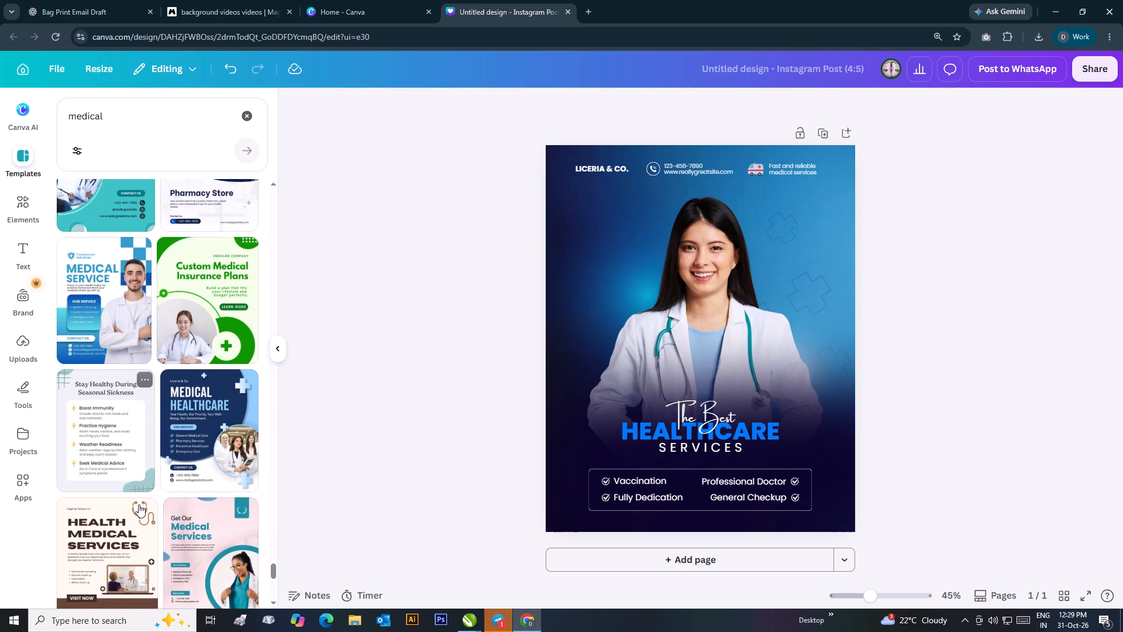
scroll(139, 504, down, 5)
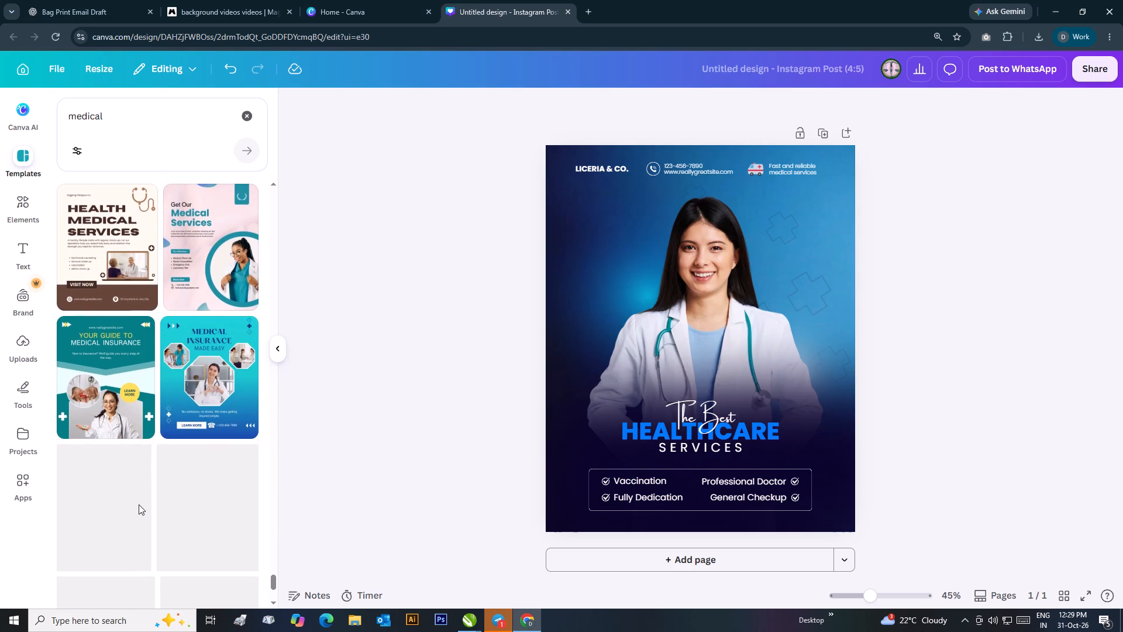
scroll(139, 504, down, 4)
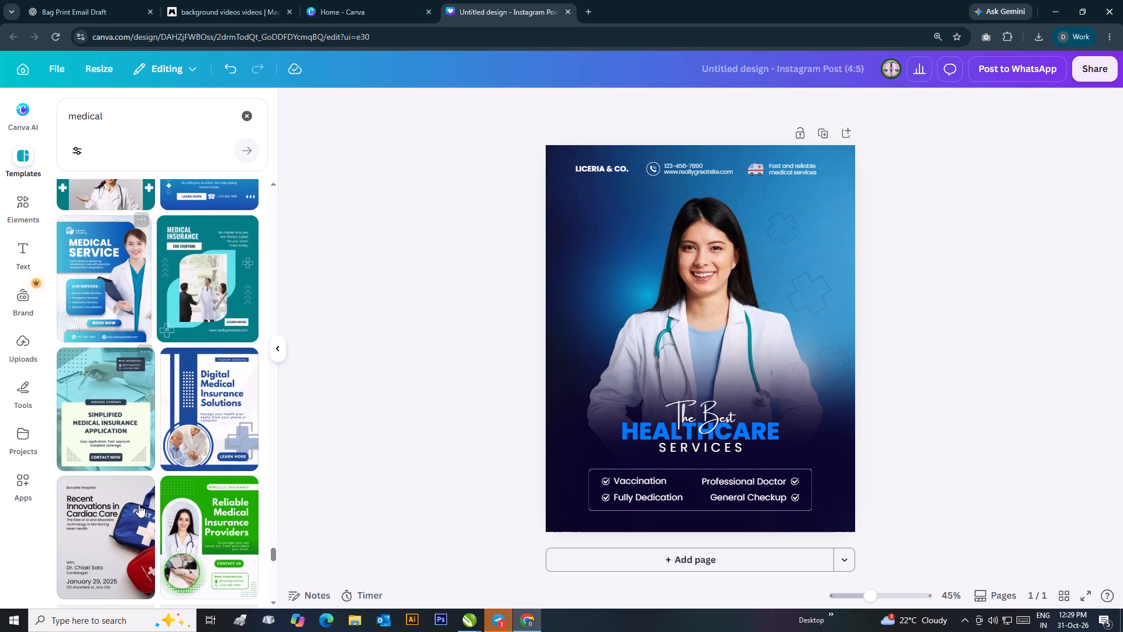
scroll(139, 504, down, 5)
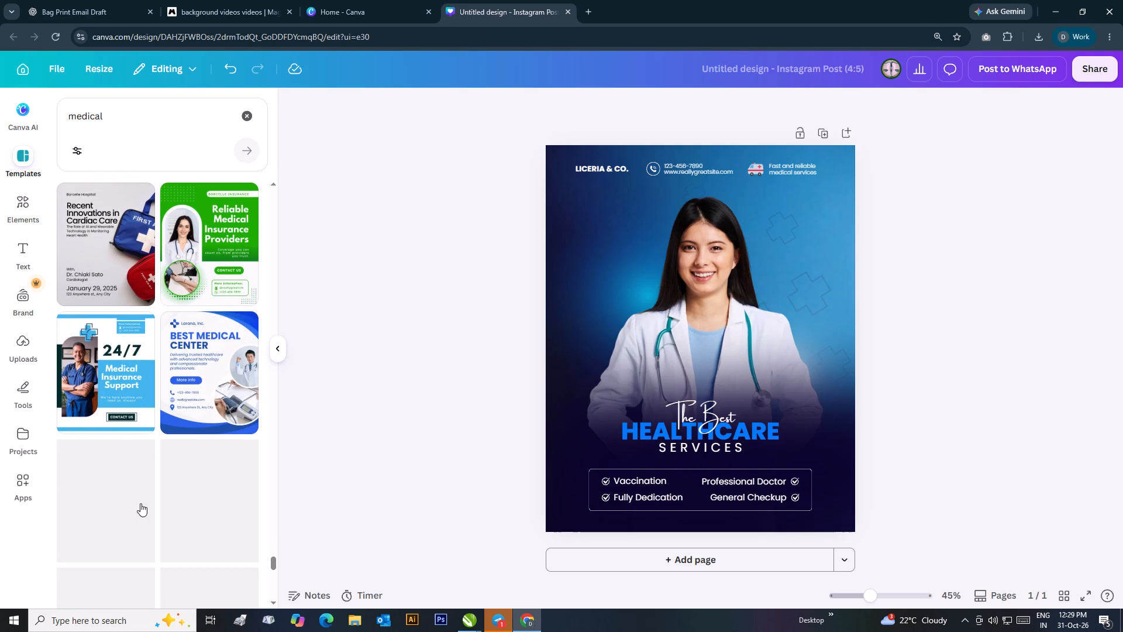
scroll(140, 503, down, 6)
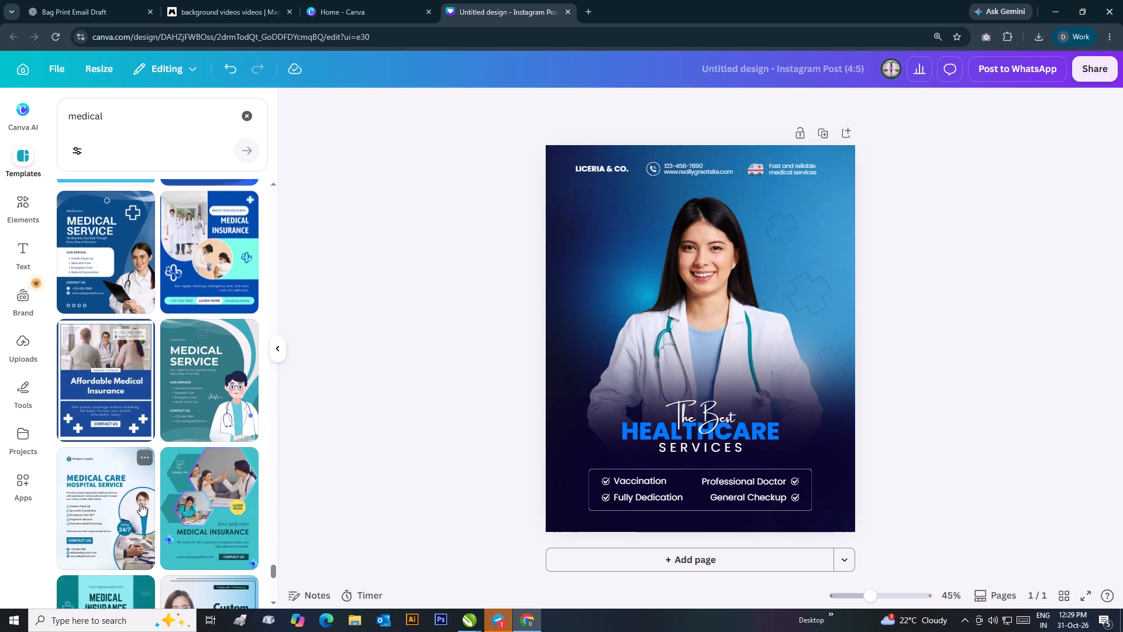
scroll(140, 503, down, 9)
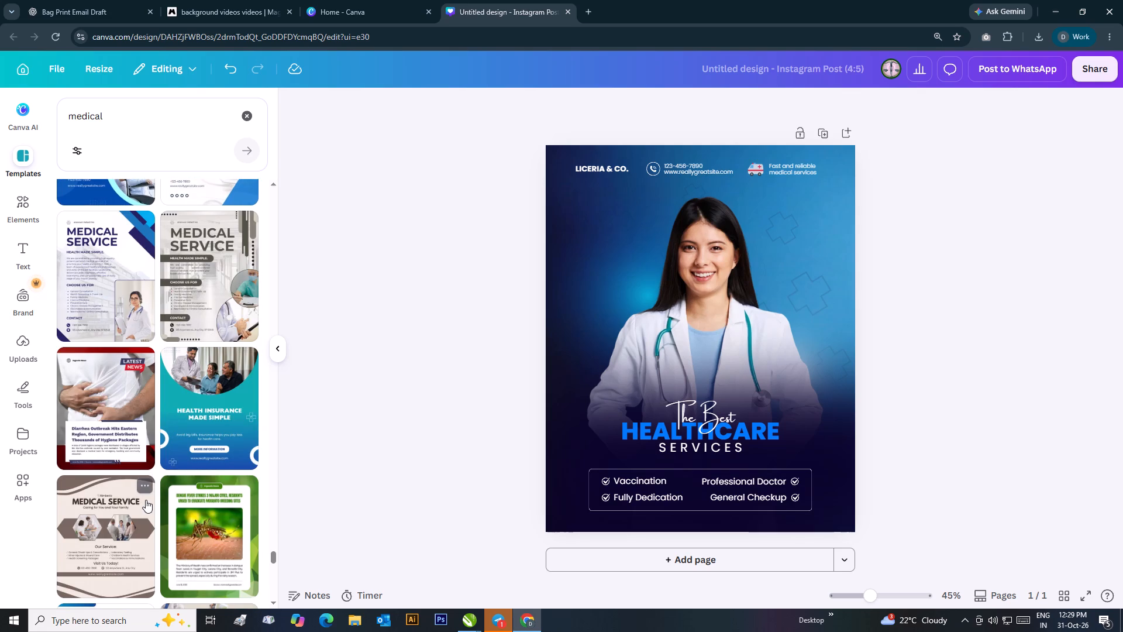
scroll(157, 487, down, 4)
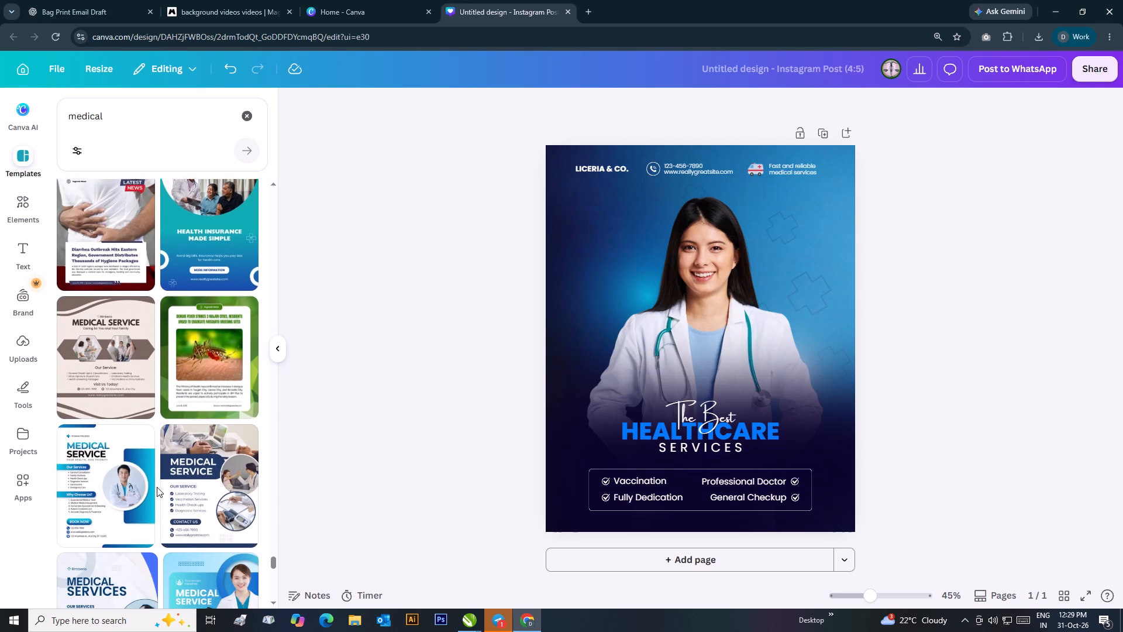
scroll(157, 487, down, 4)
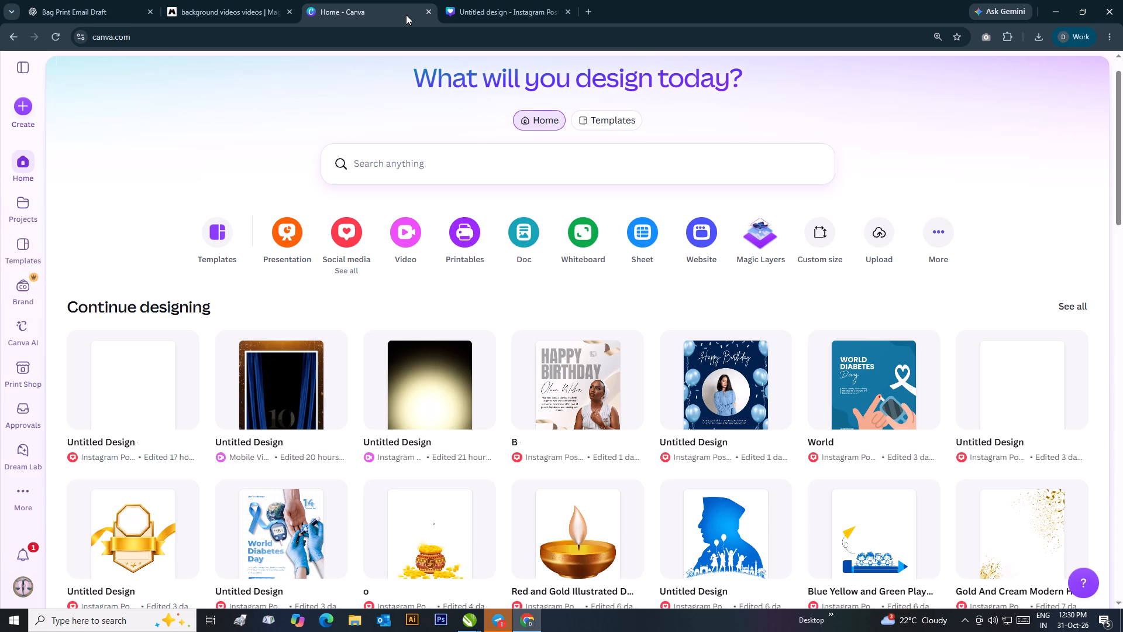
Open the recent "World" Instagram post design with the World Diabetes Day artwork.
click(857, 400)
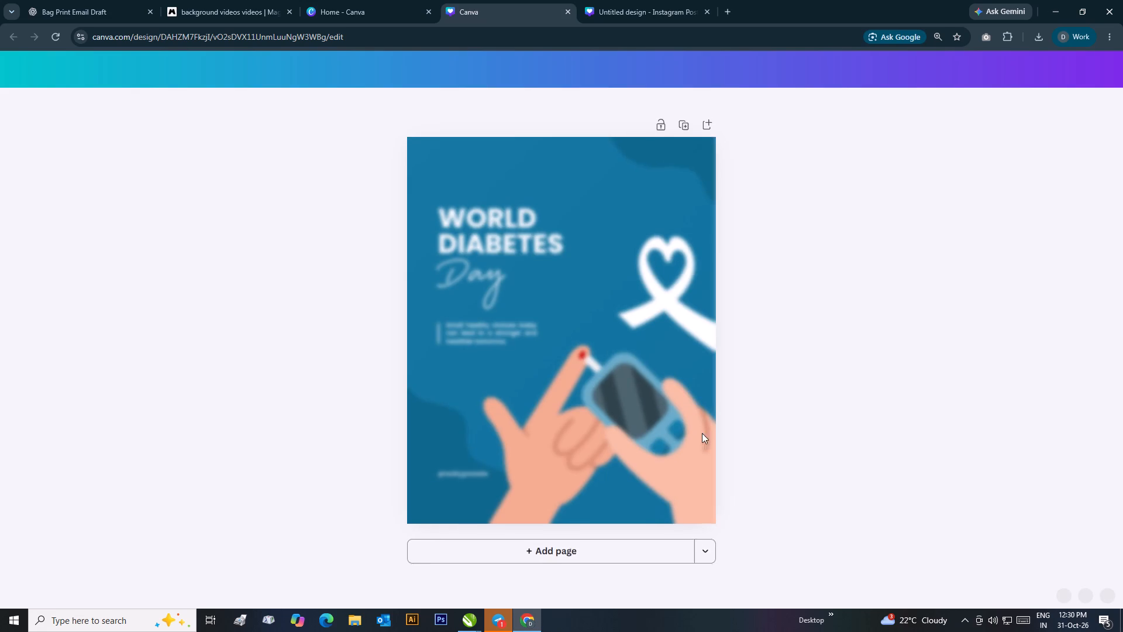
click(828, 333)
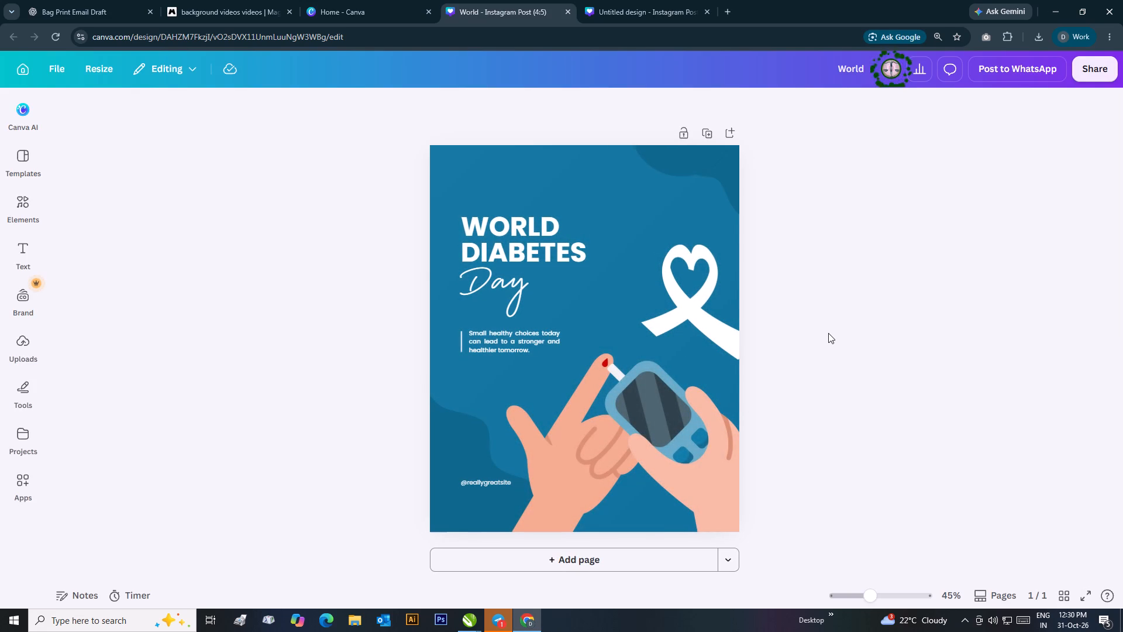
click(478, 479)
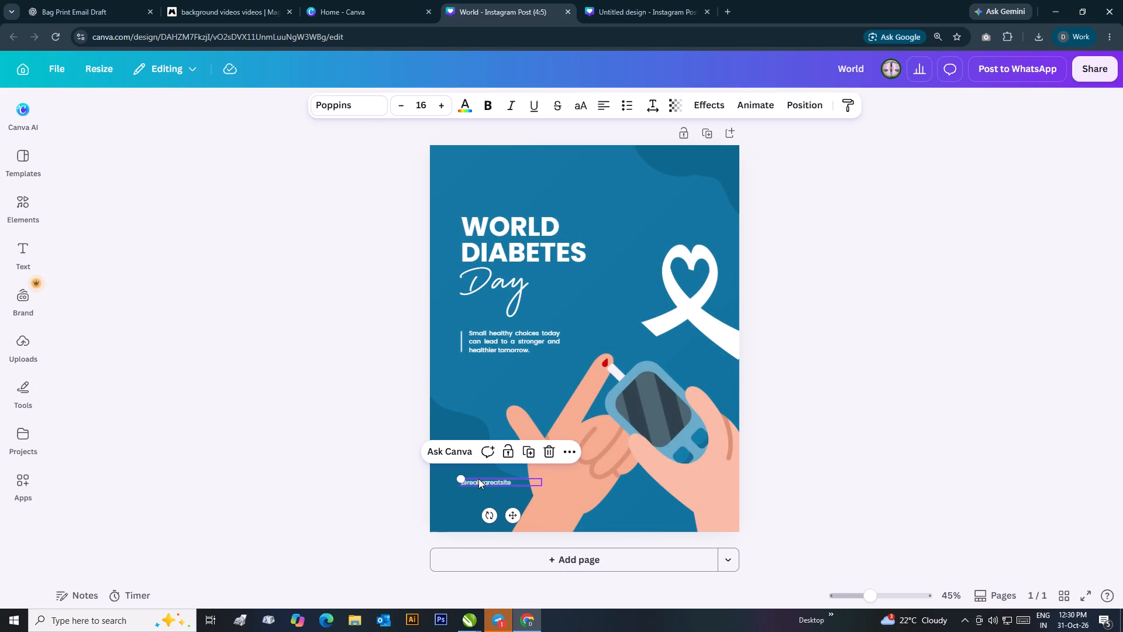
key(Delete)
click(850, 373)
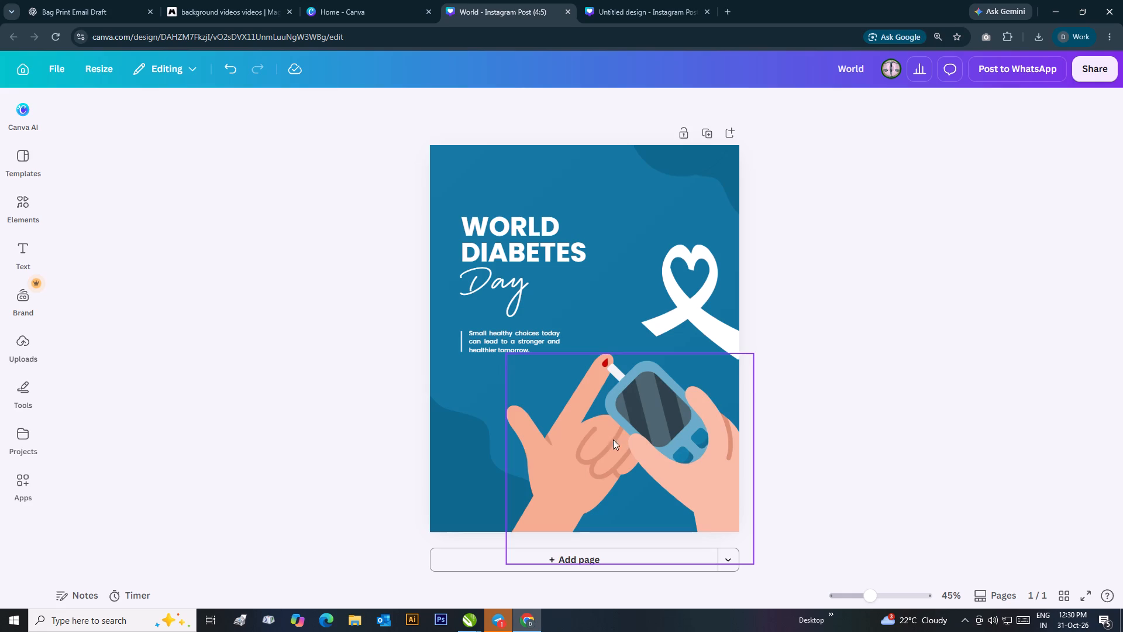
Move the illustration of hands with the glucose meter slightly up and to the left, keeping its wrists at the page's bottom edge.
click(697, 410)
drag(660, 410, 657, 394)
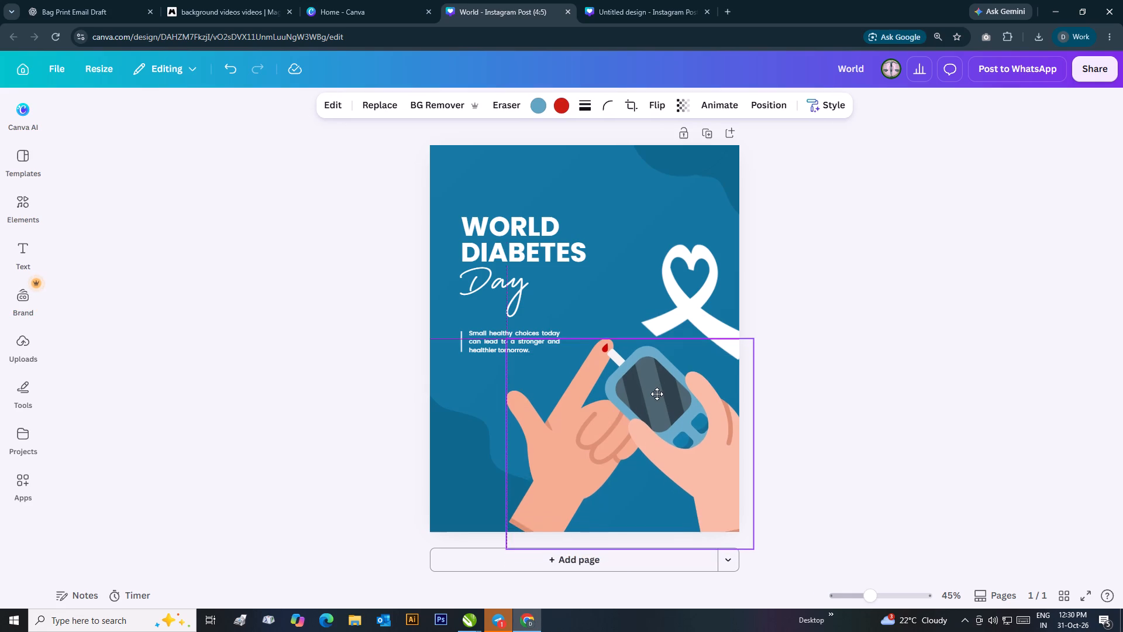
drag(657, 394, 654, 381)
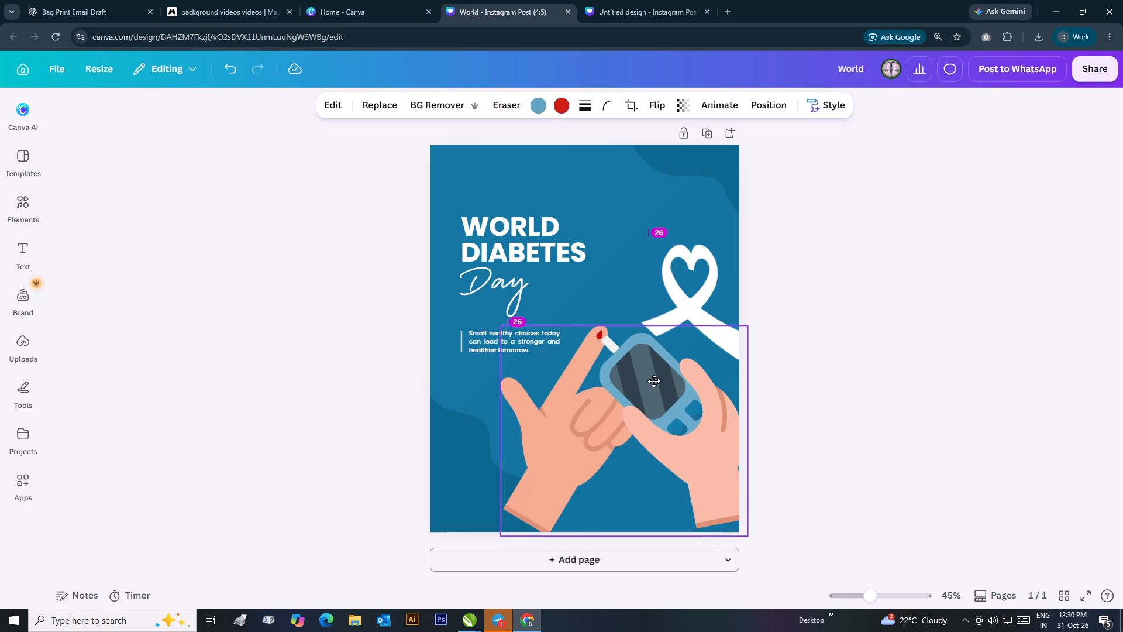
drag(654, 381, 656, 397)
click(819, 450)
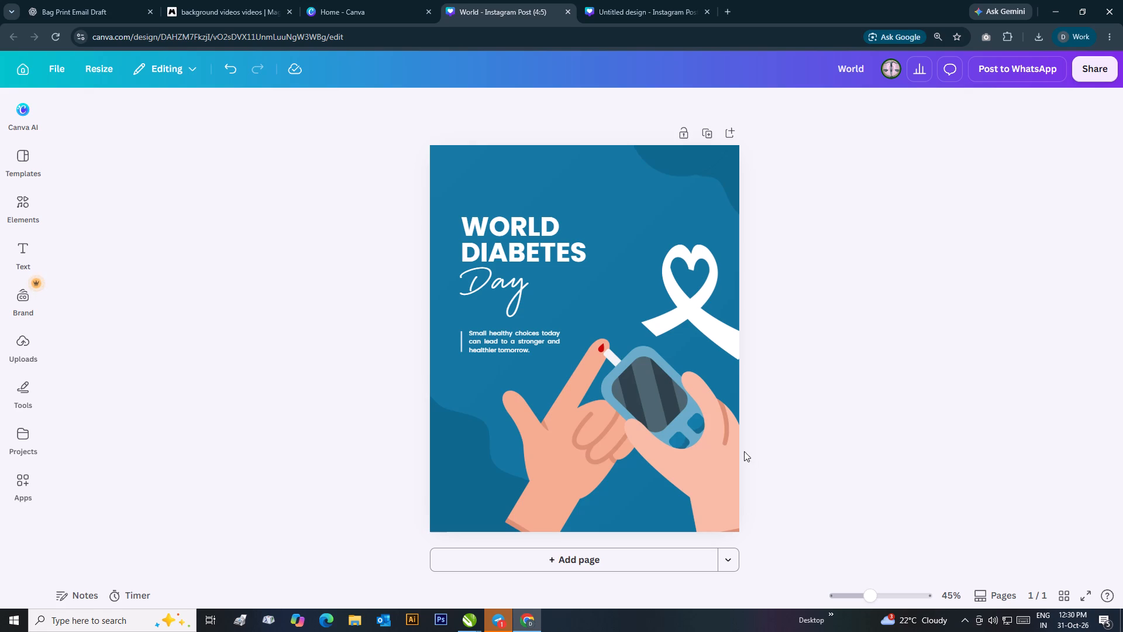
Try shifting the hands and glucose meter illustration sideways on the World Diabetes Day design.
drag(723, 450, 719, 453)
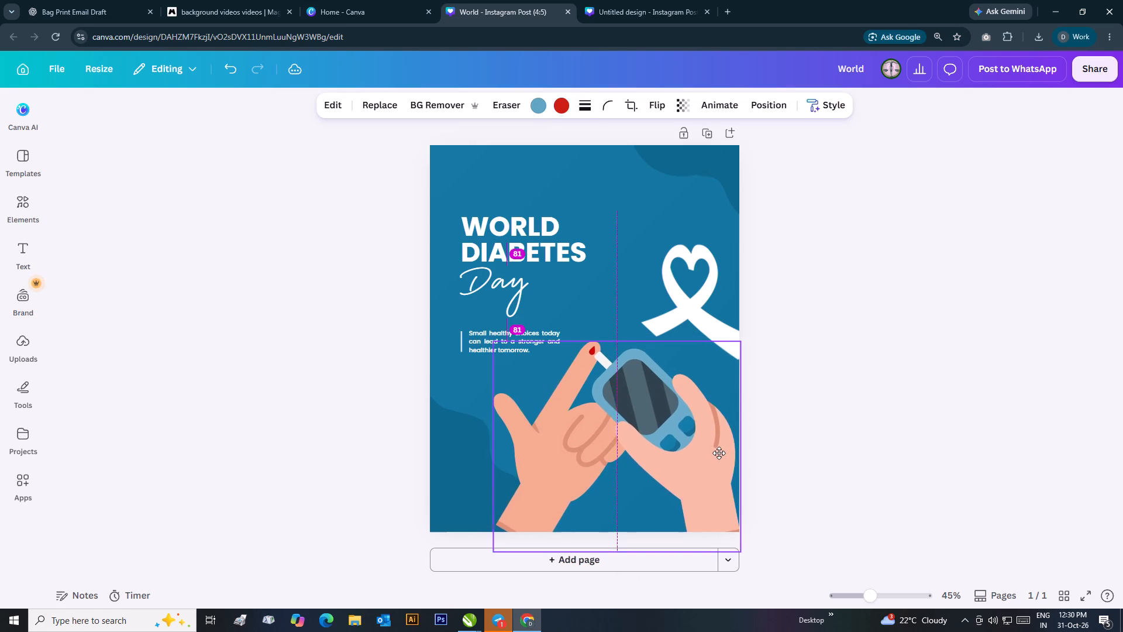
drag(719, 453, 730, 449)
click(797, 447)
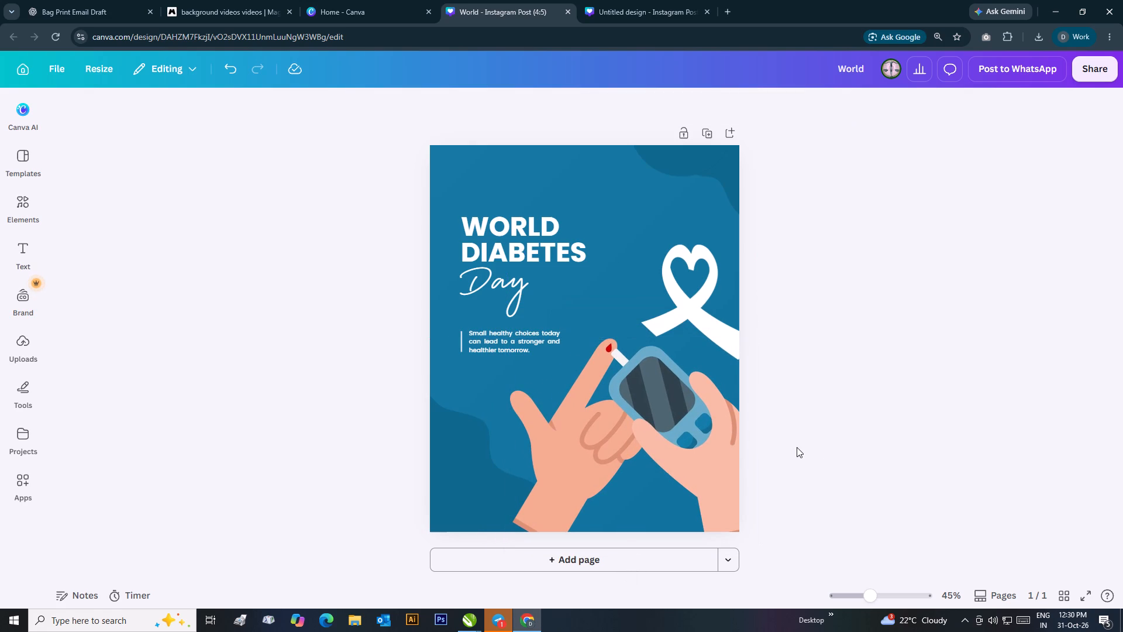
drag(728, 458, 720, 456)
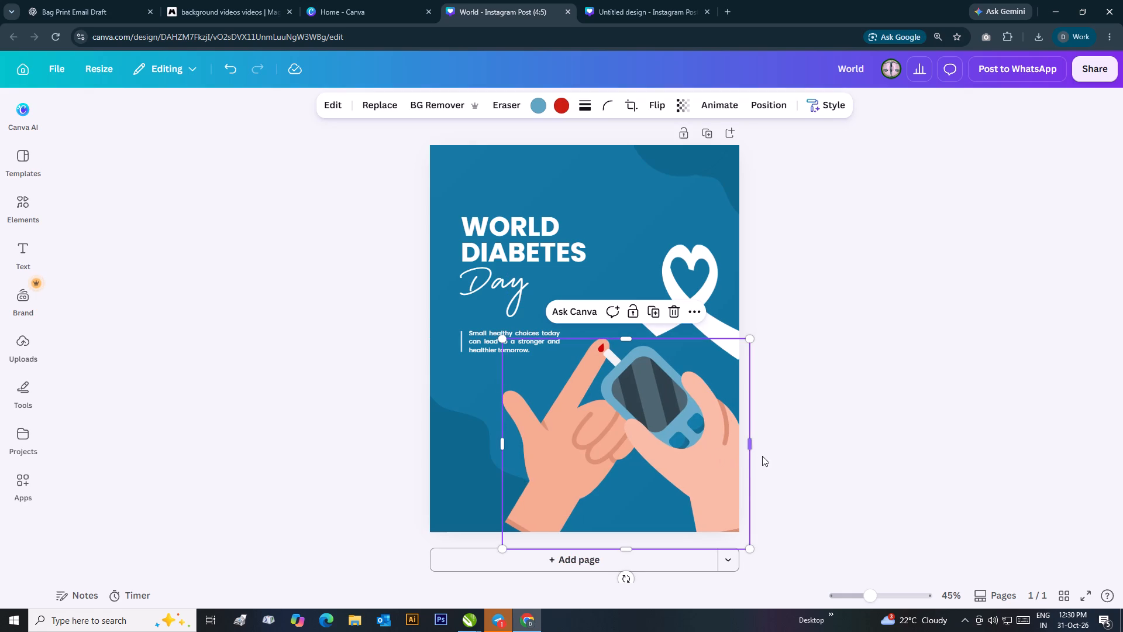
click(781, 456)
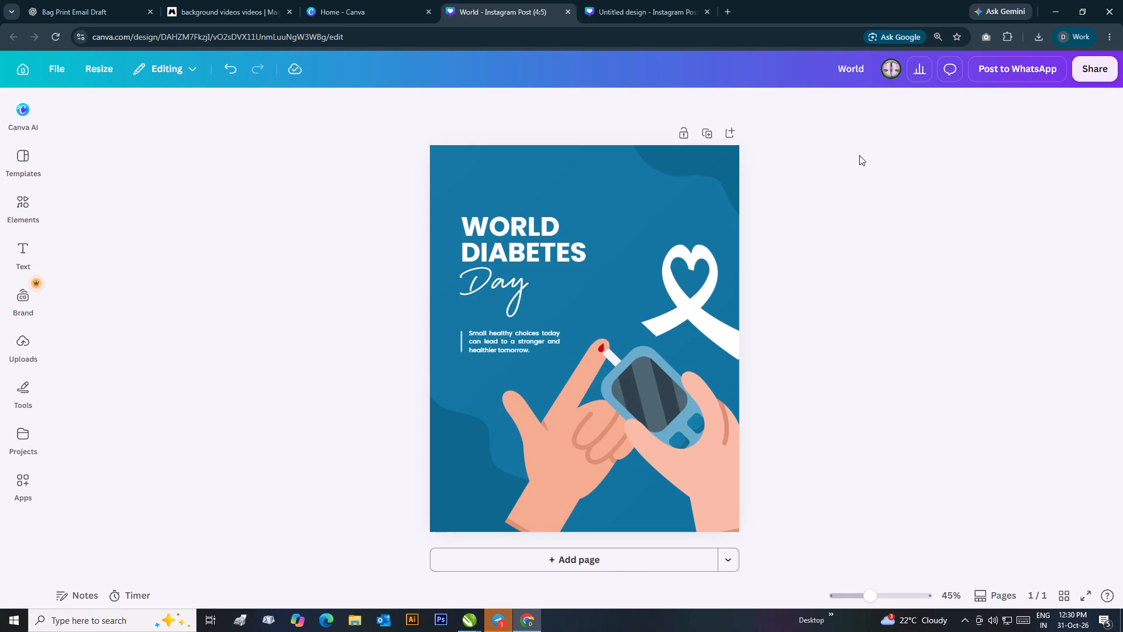
Change the World Diabetes Day page background to the light blue used in the glucose meter illustration.
click(498, 171)
click(574, 107)
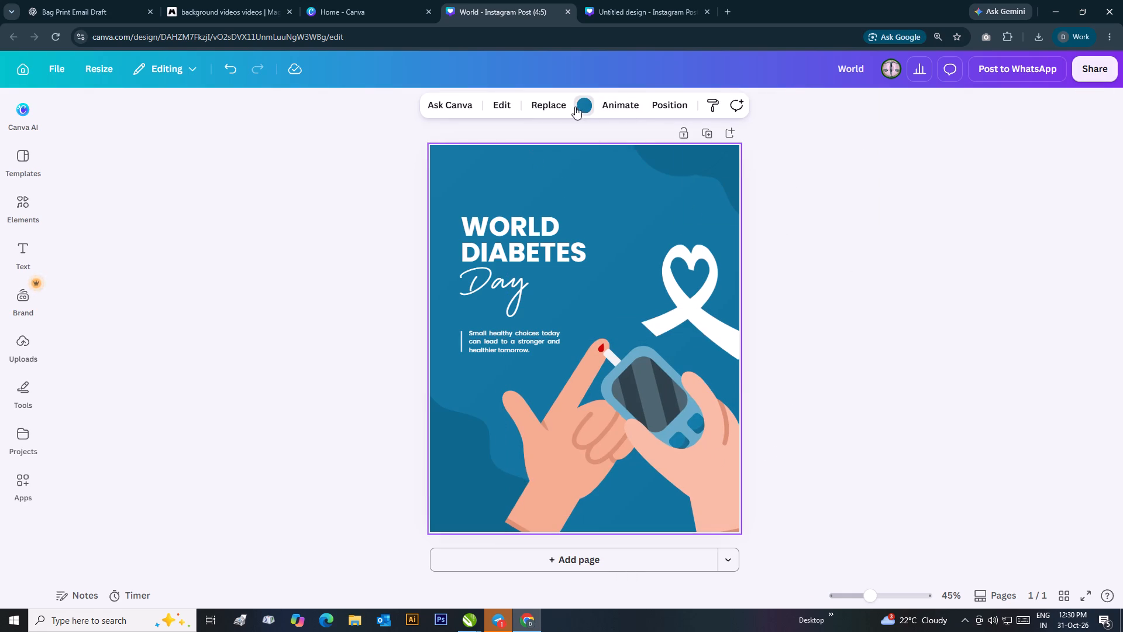
click(190, 382)
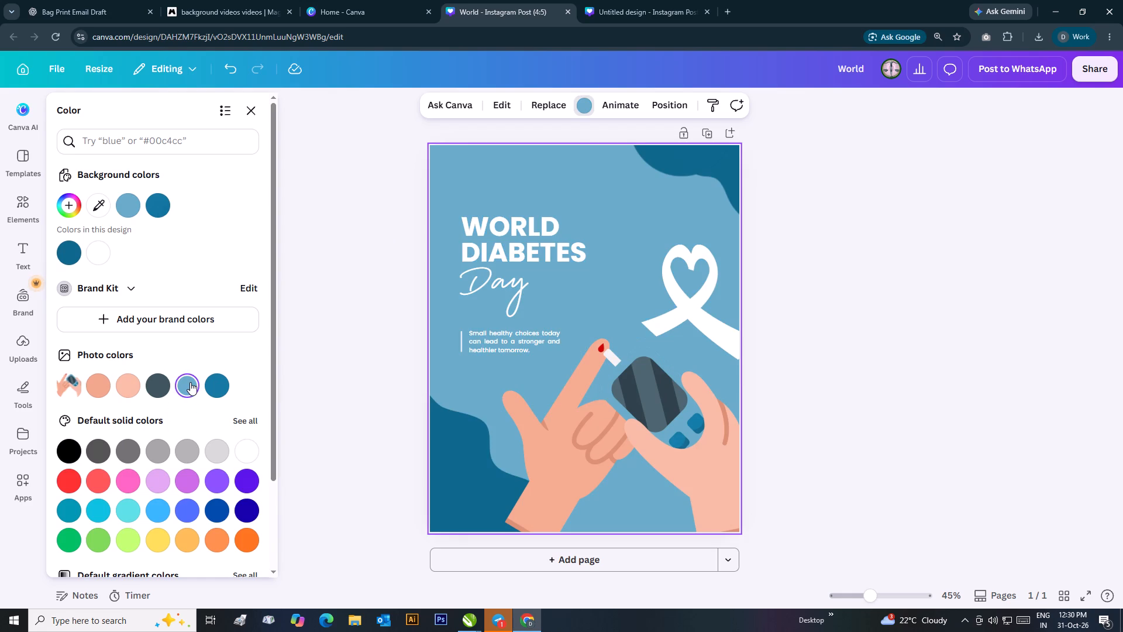
Examine the previously uploaded images for a graphic suited to the World Diabetes Day design.
click(322, 328)
click(322, 328)
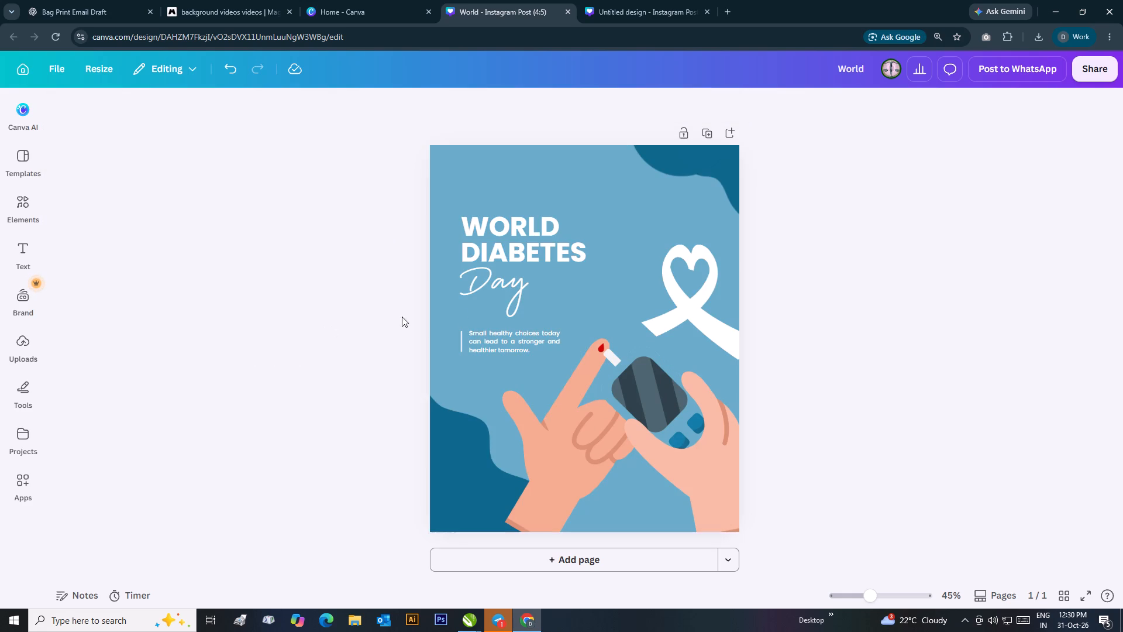
click(818, 245)
click(20, 341)
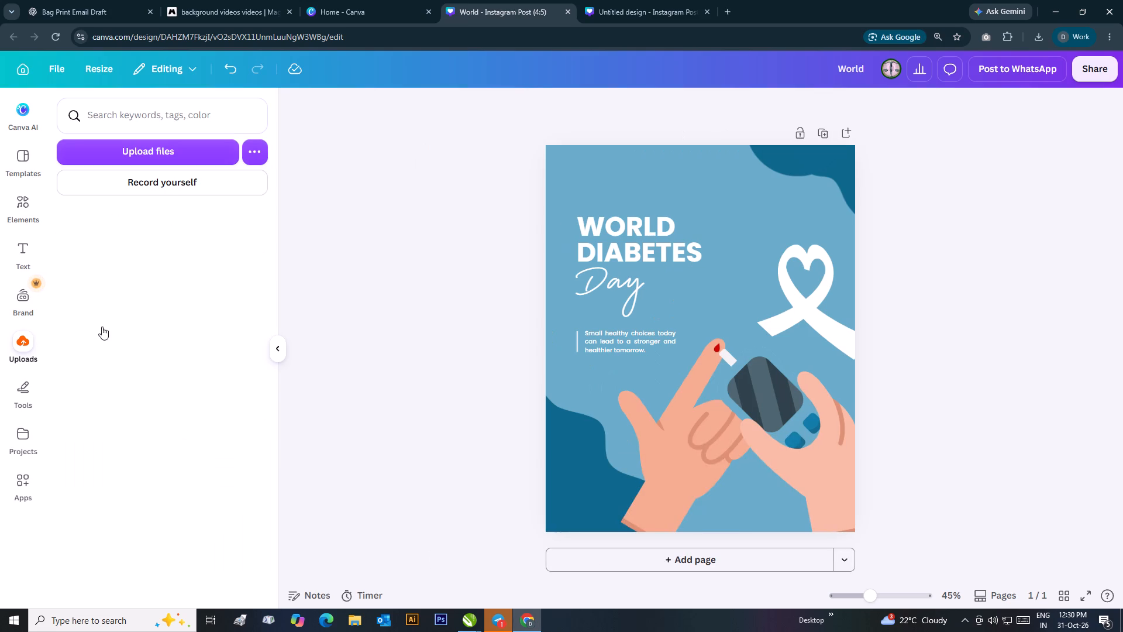
scroll(101, 325, down, 3)
scroll(159, 357, up, 5)
scroll(159, 357, down, 8)
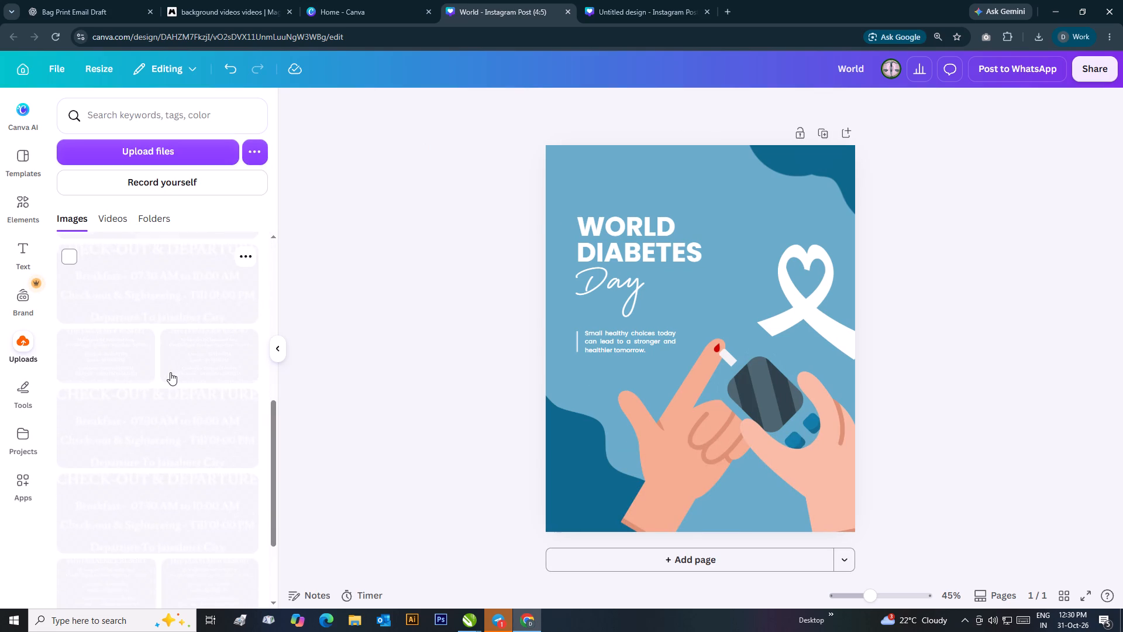
scroll(170, 372, down, 20)
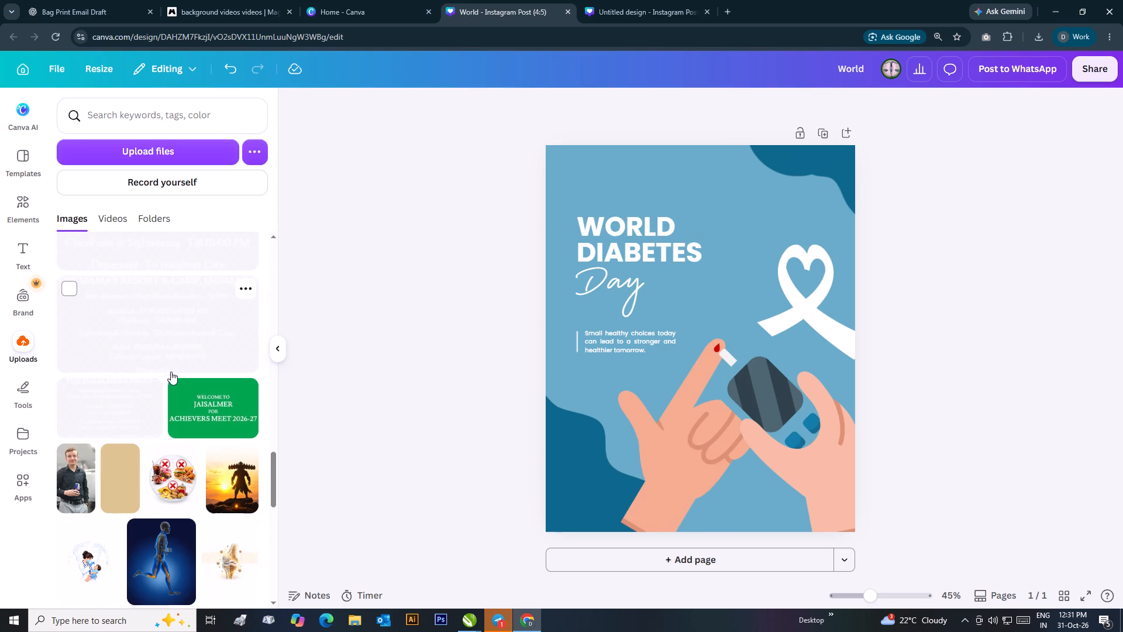
scroll(171, 372, down, 12)
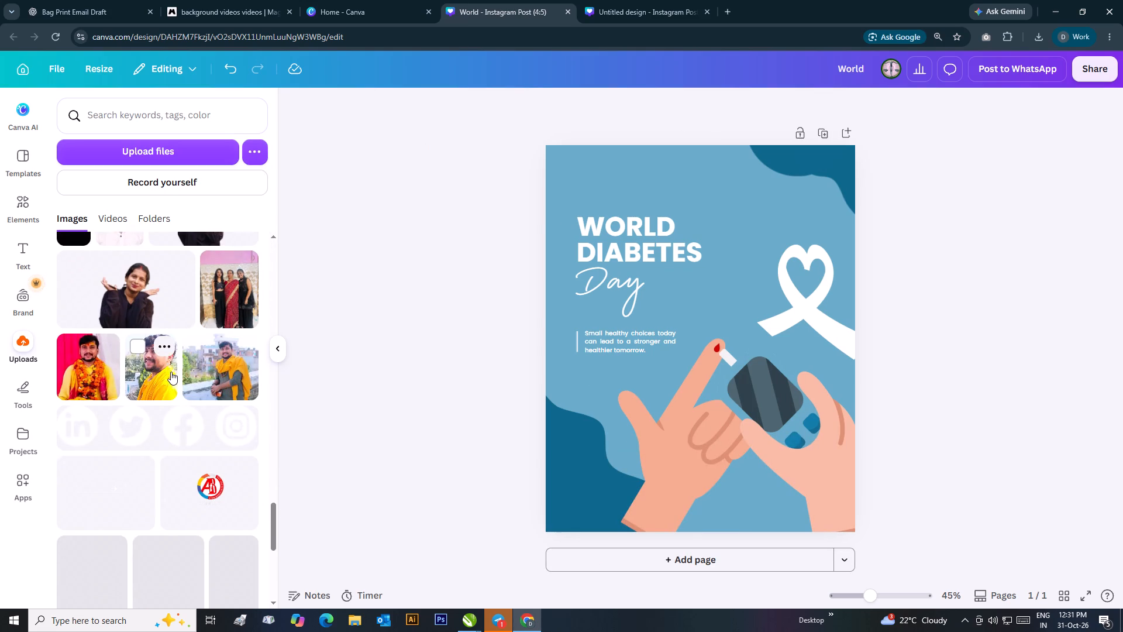
scroll(171, 372, up, 13)
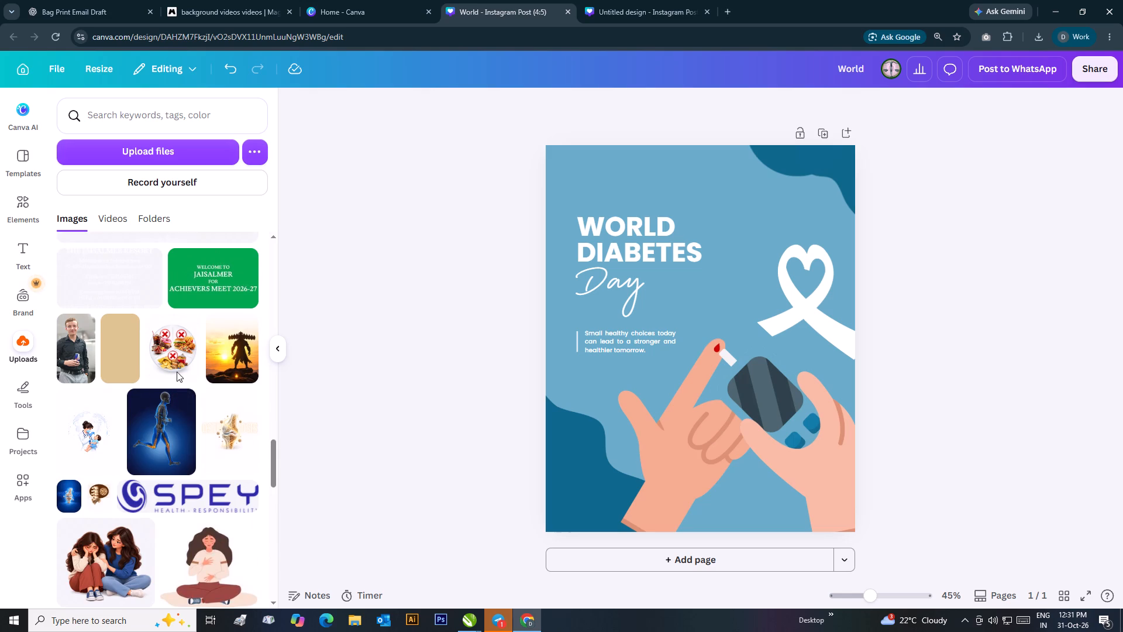
scroll(177, 372, up, 11)
Upload the world map image world-map-306338_1280 from the Downloads folder.
click(156, 145)
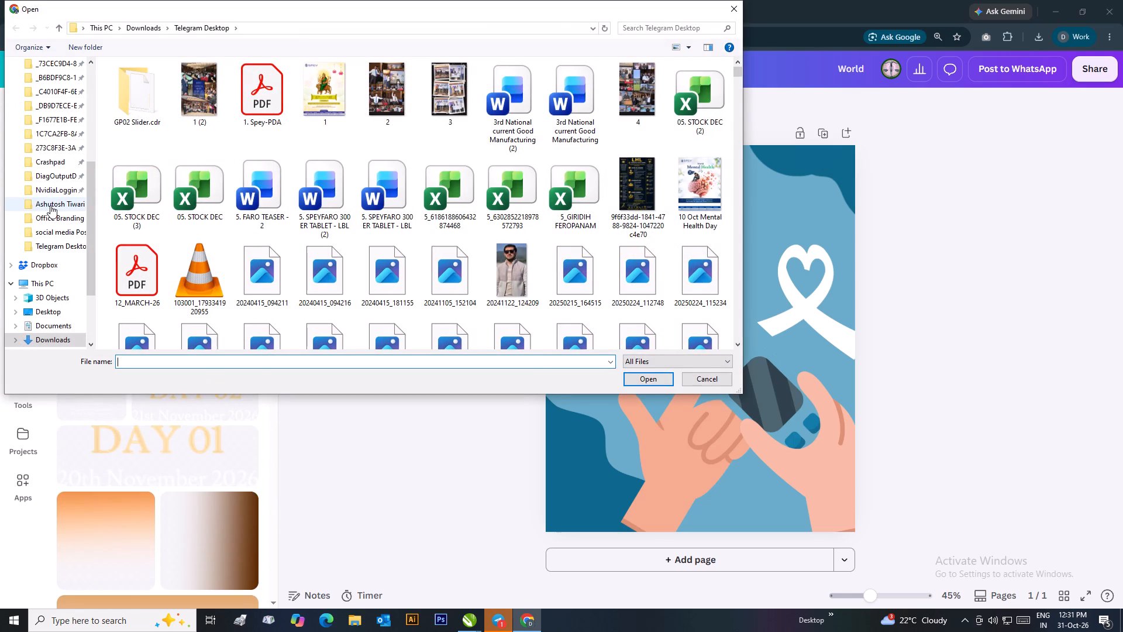
scroll(433, 256, down, 2)
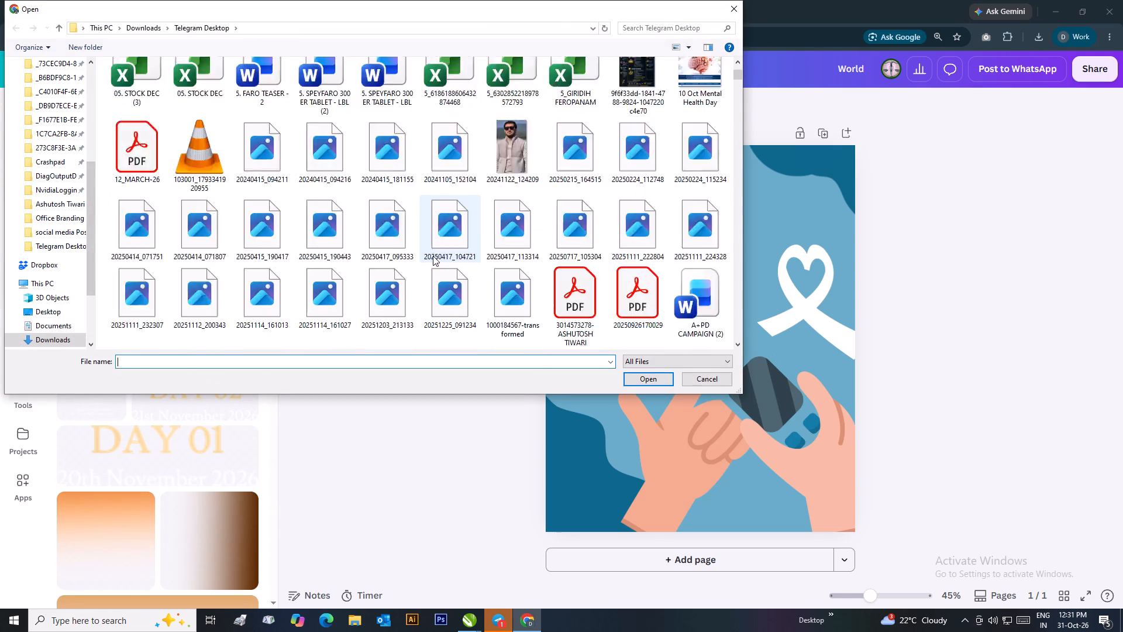
scroll(433, 256, down, 8)
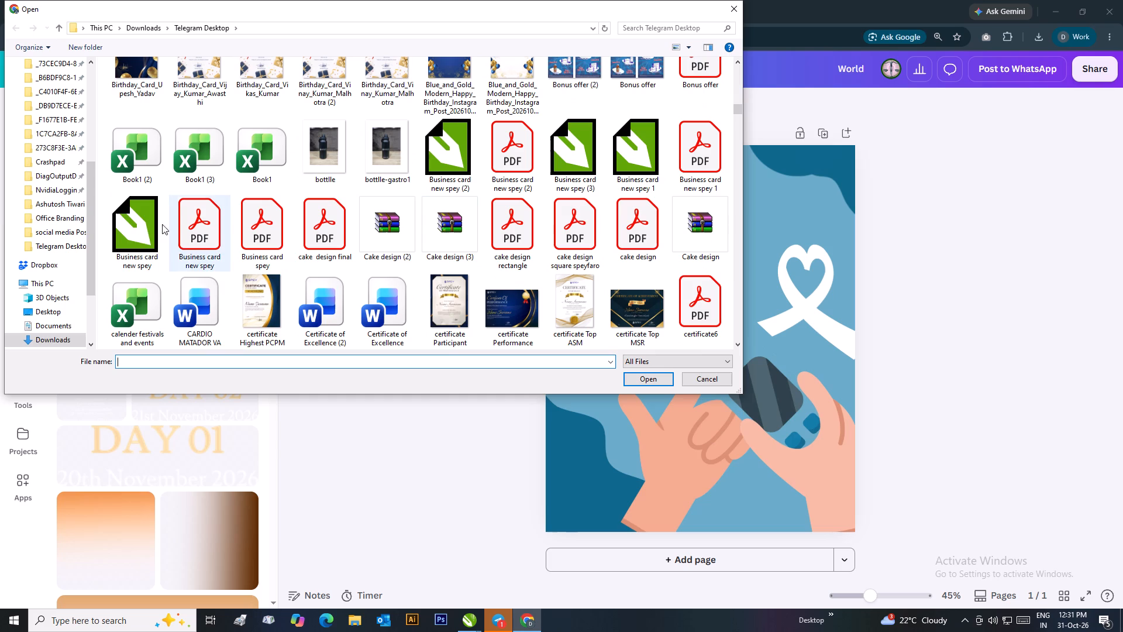
scroll(43, 159, up, 12)
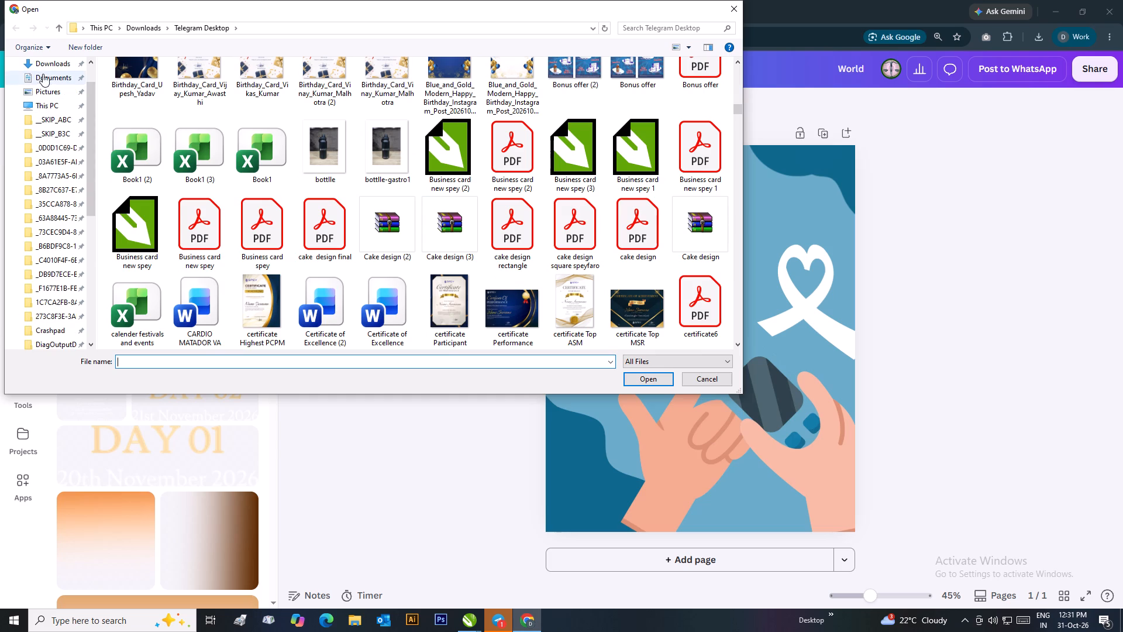
click(42, 66)
scroll(265, 217, down, 3)
scroll(276, 222, up, 2)
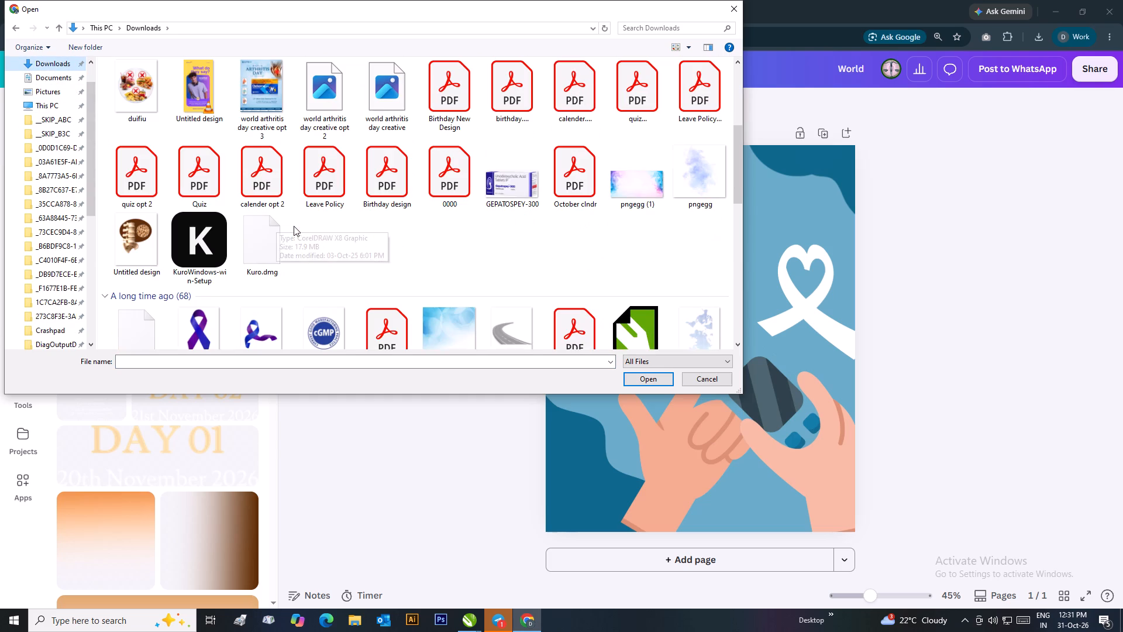
scroll(346, 239, down, 4)
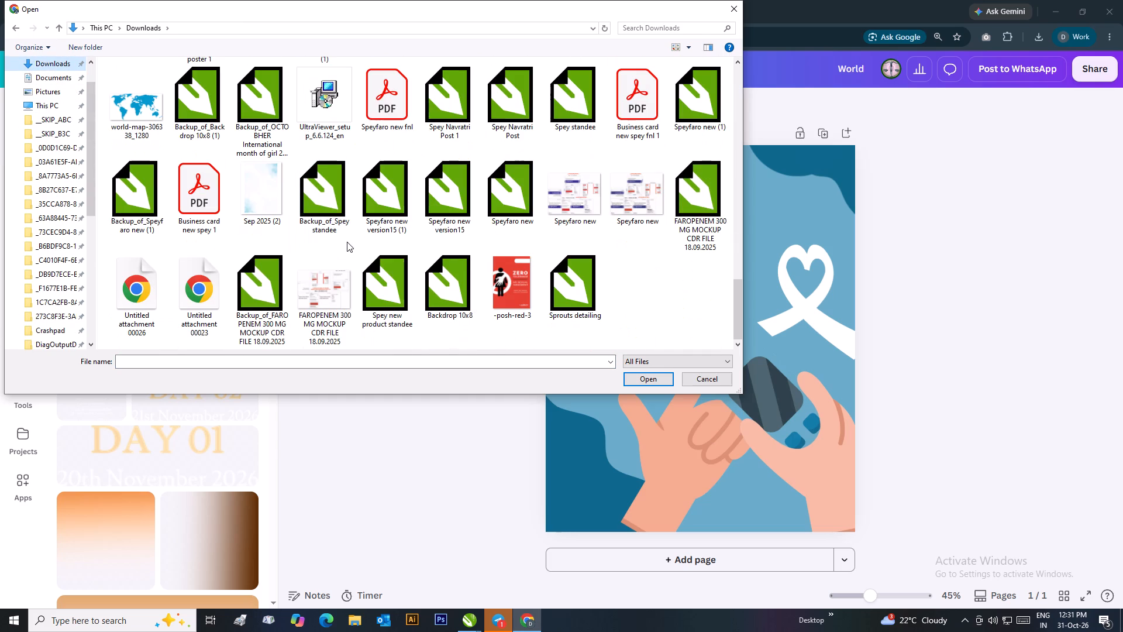
click(130, 97)
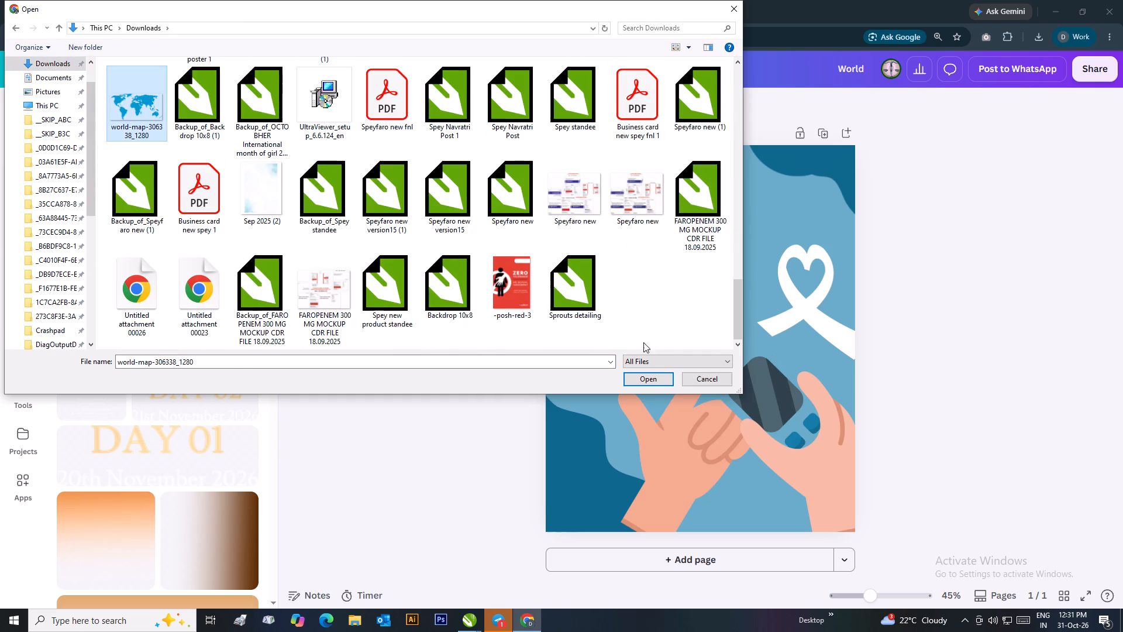
click(652, 386)
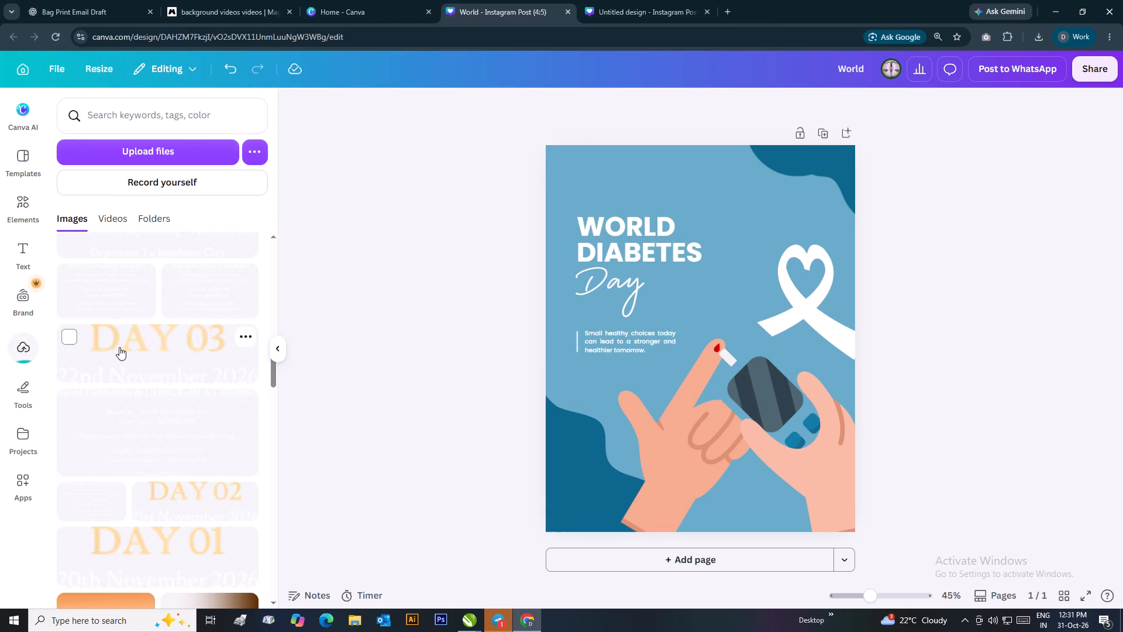
Add the uploaded blue world map to the page and position it over the World Diabetes Day heading area, flush with the page's left edge.
scroll(124, 335, up, 5)
drag(272, 324, 277, 215)
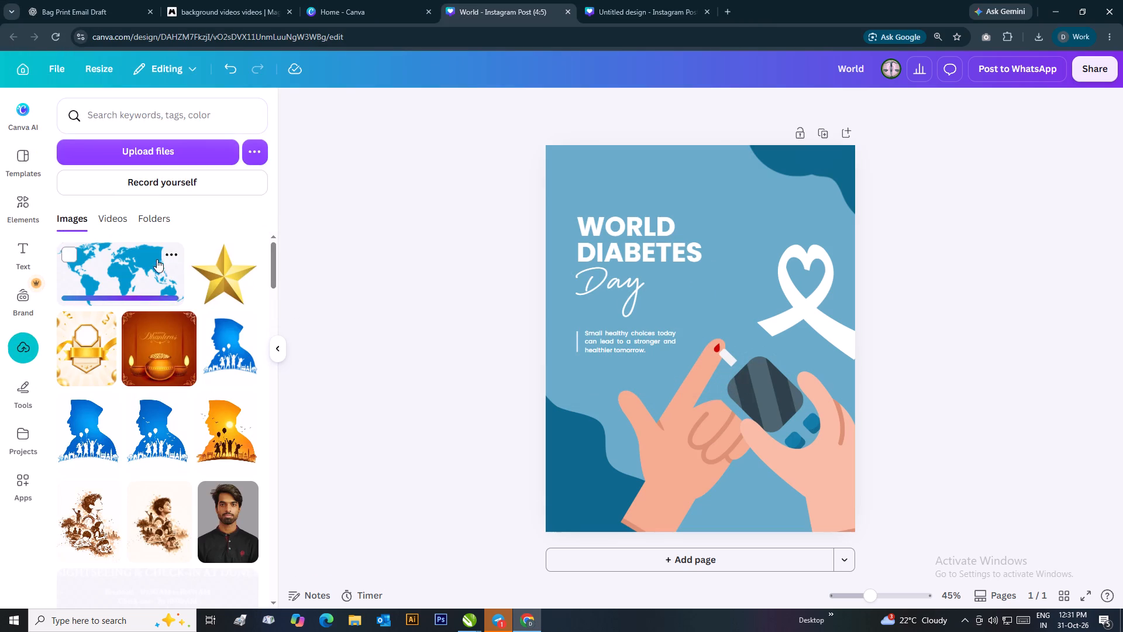
drag(152, 264, 705, 188)
drag(726, 212, 712, 226)
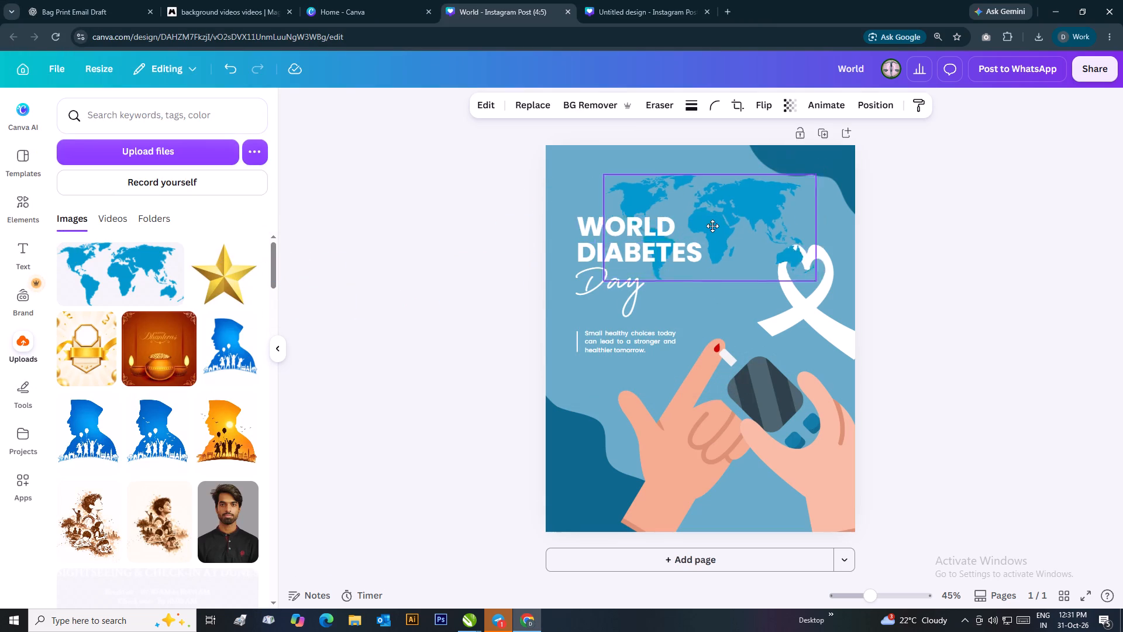
drag(712, 226, 666, 246)
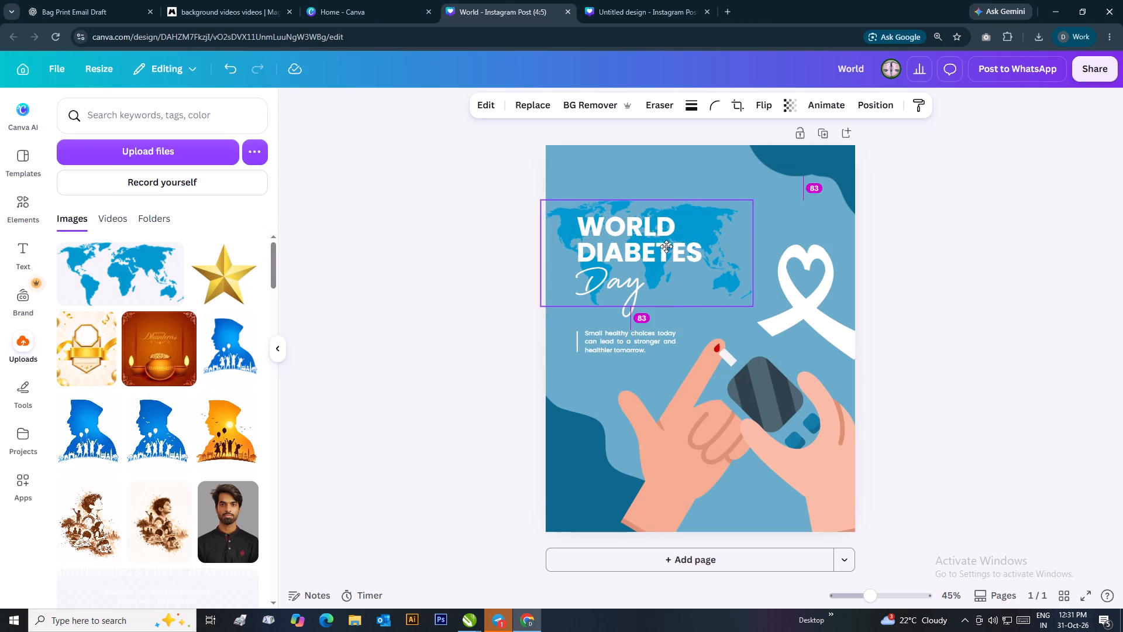
drag(666, 246, 682, 242)
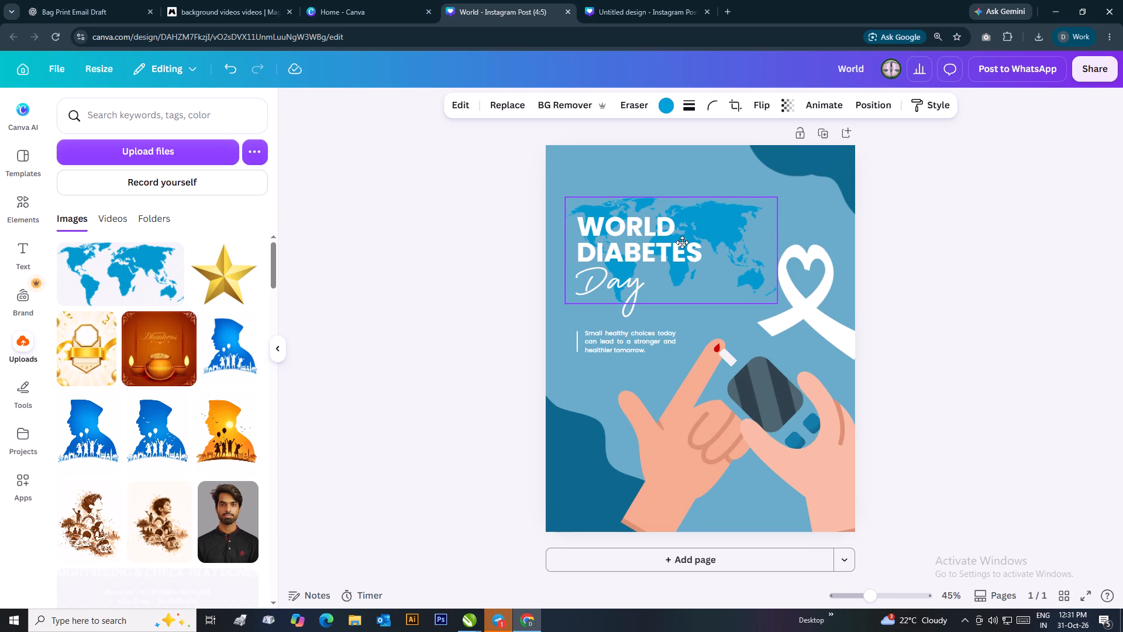
drag(682, 242, 662, 244)
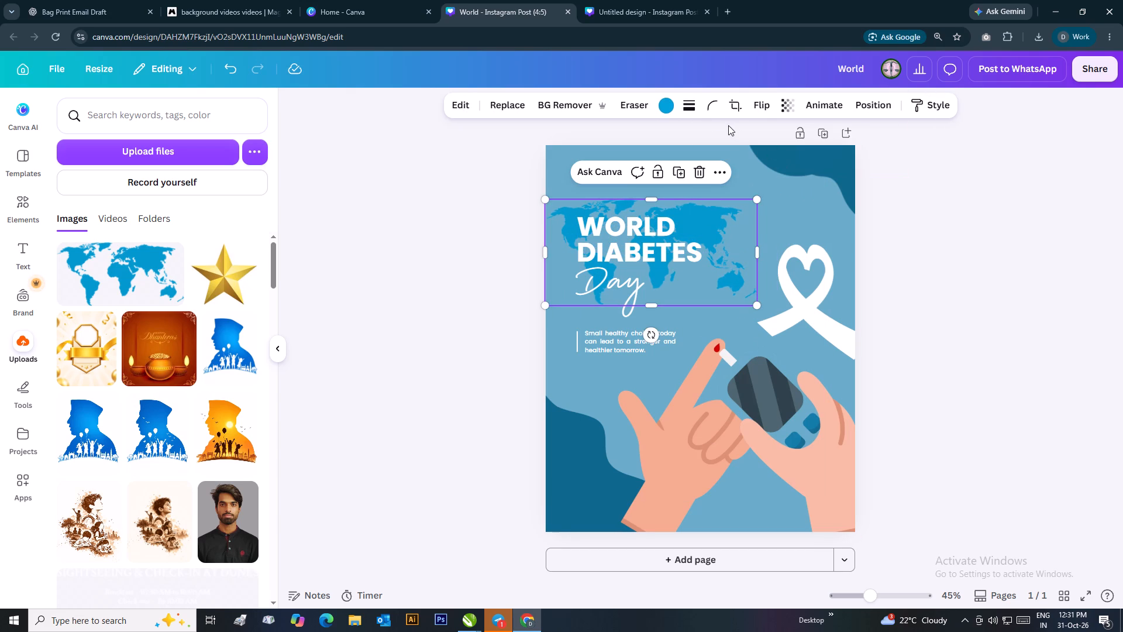
Reduce the opacity of the world map behind the World Diabetes Day heading to roughly half.
click(784, 106)
click(748, 157)
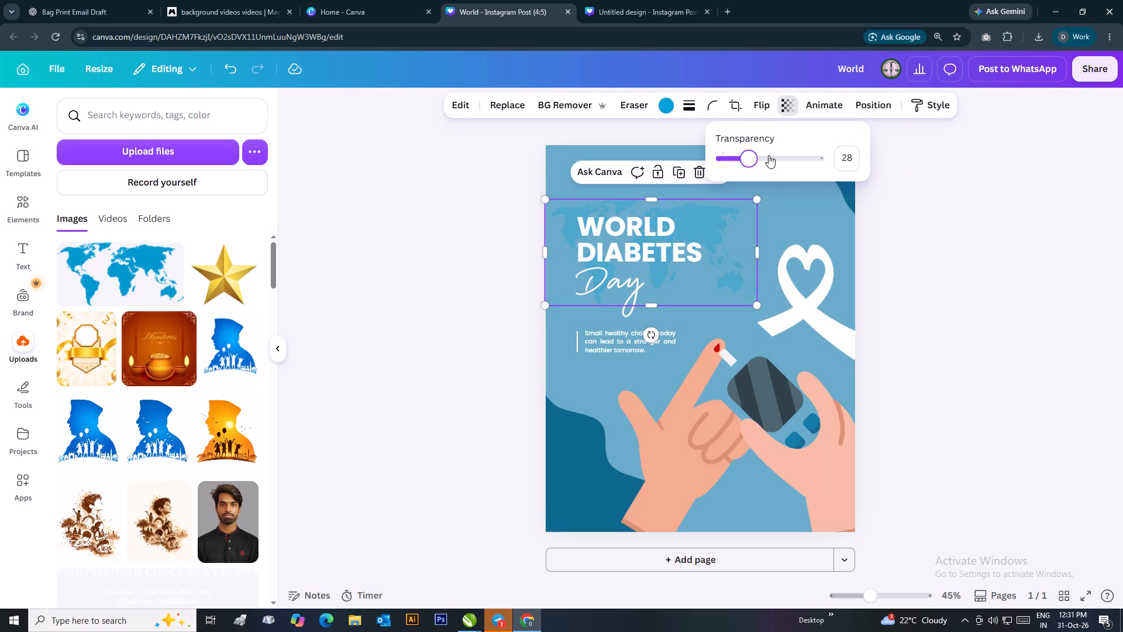
click(769, 155)
double_click(935, 200)
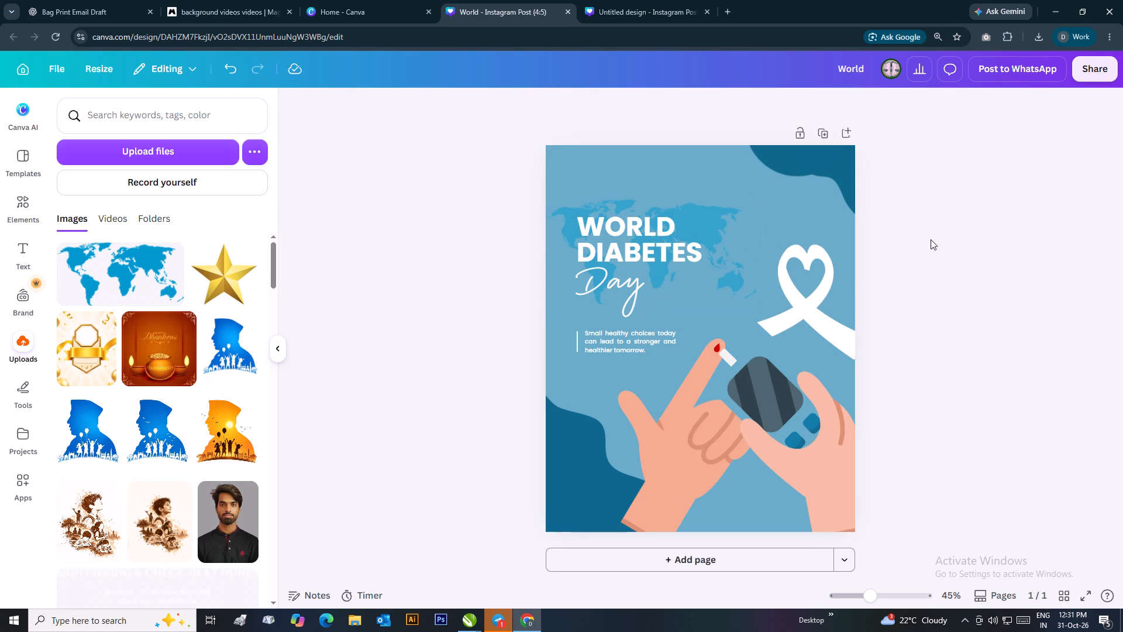
Enlarge the world map slightly from its lower-left corner so it runs past the page's left edge.
click(711, 224)
click(736, 267)
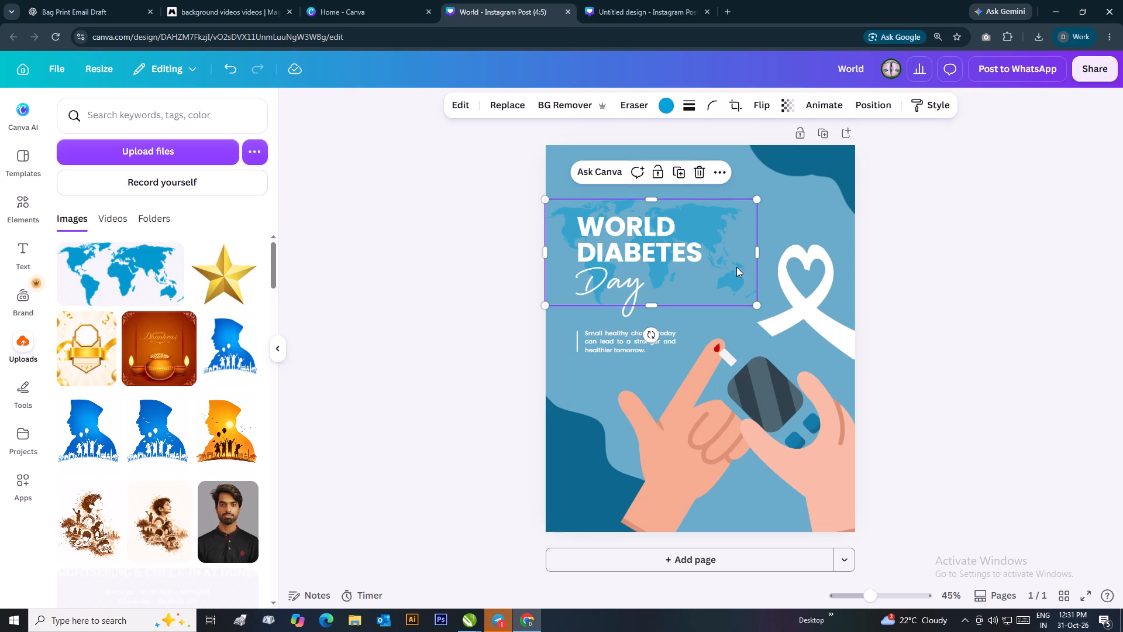
drag(547, 310, 525, 322)
double_click(919, 305)
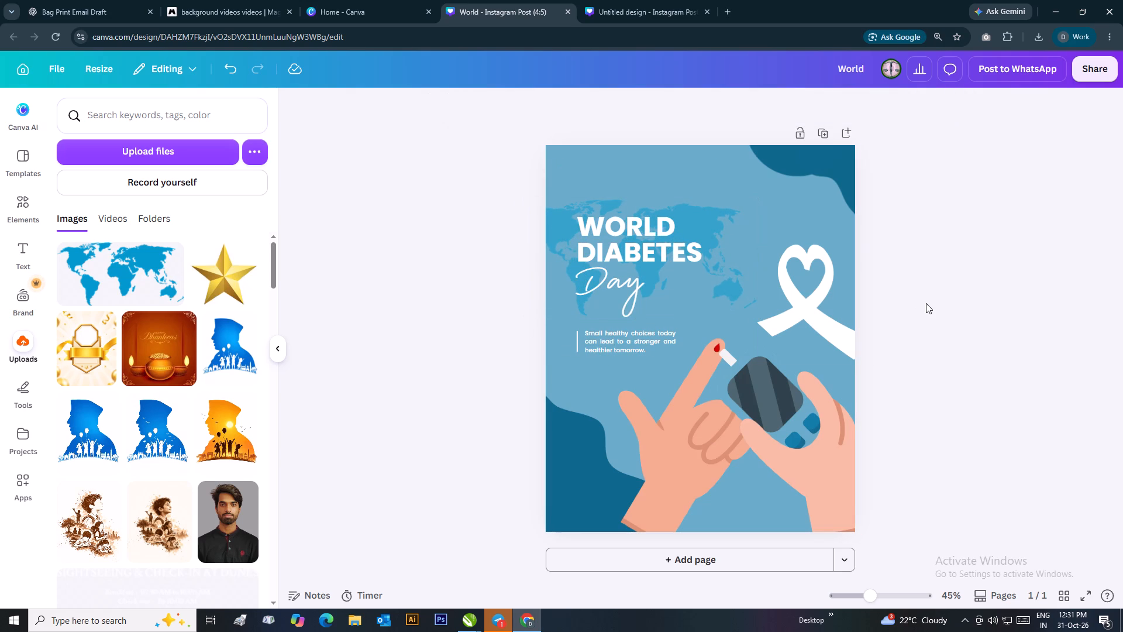
Recolour the world map with the darker blue from the hands illustration's photo colours.
click(717, 277)
click(671, 110)
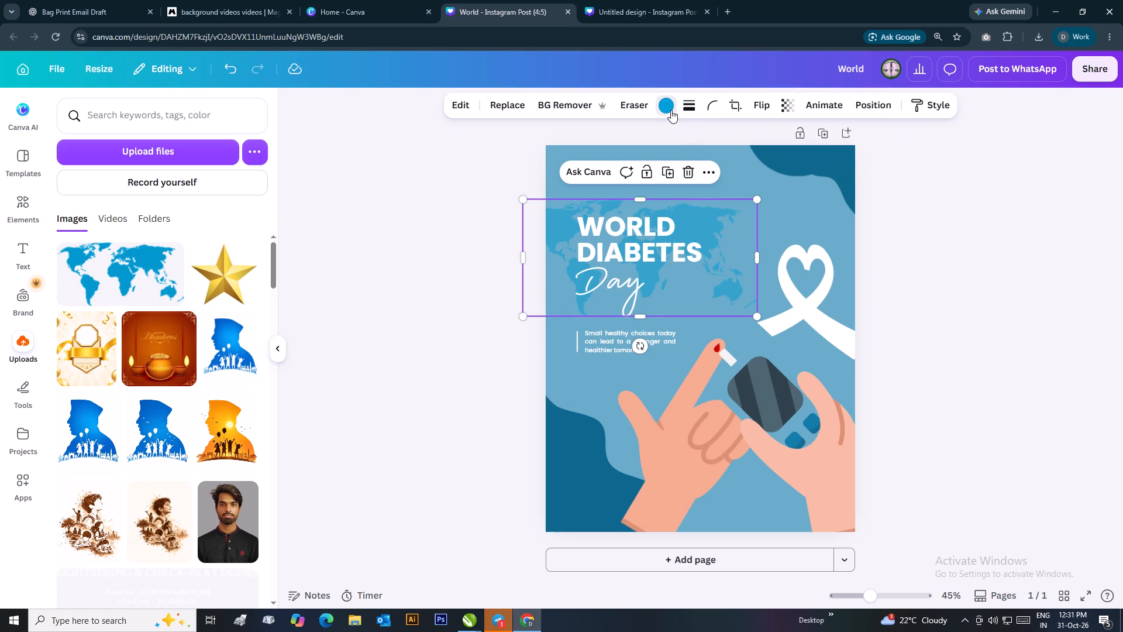
click(230, 338)
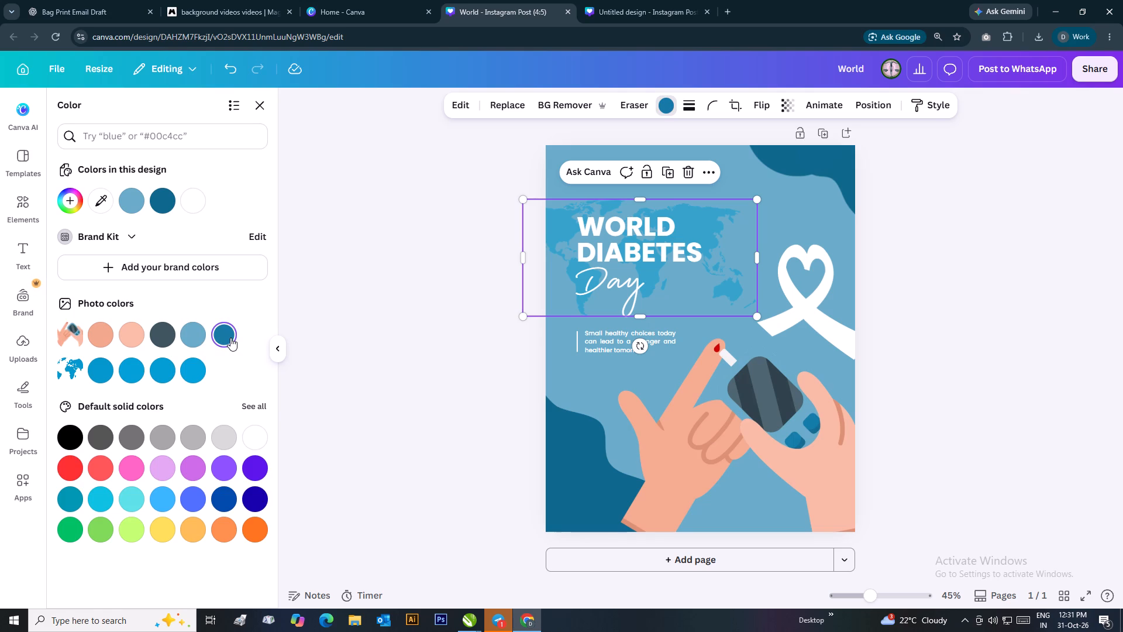
click(230, 338)
double_click(333, 290)
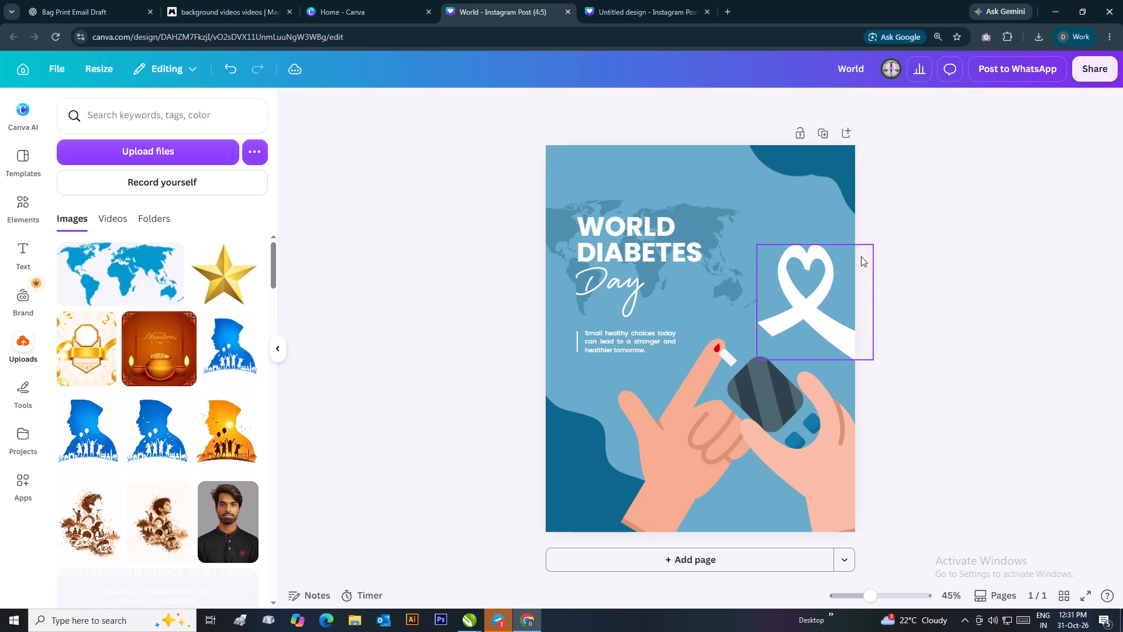
click(932, 217)
Download the design as a high-quality JPG at size 3.125 (3,375 × 4,219 px).
click(1084, 77)
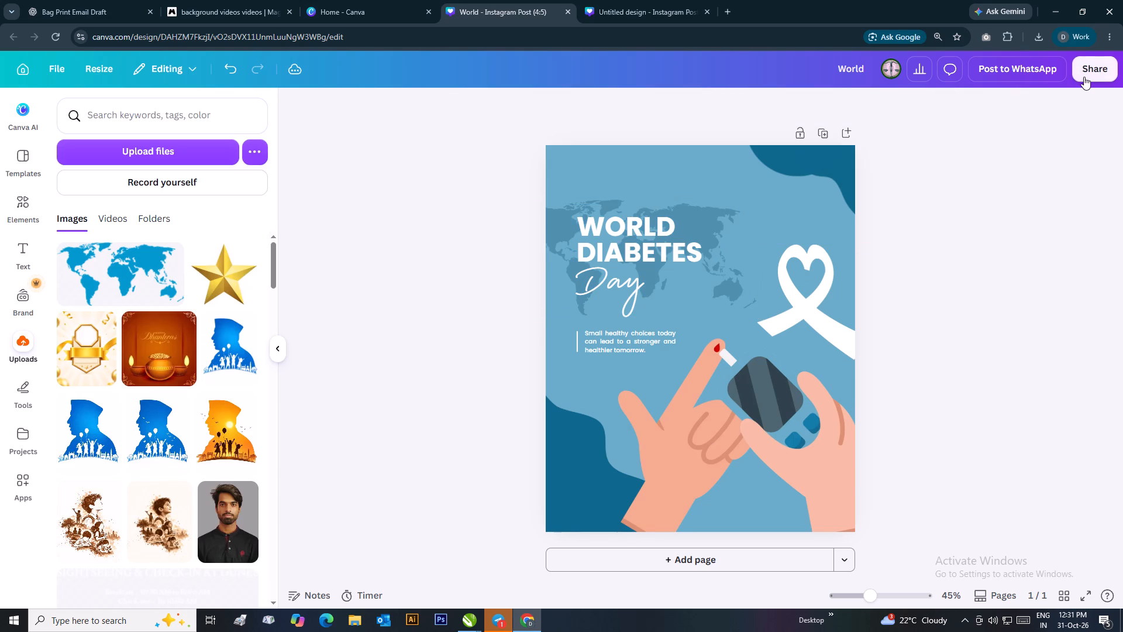
click(899, 362)
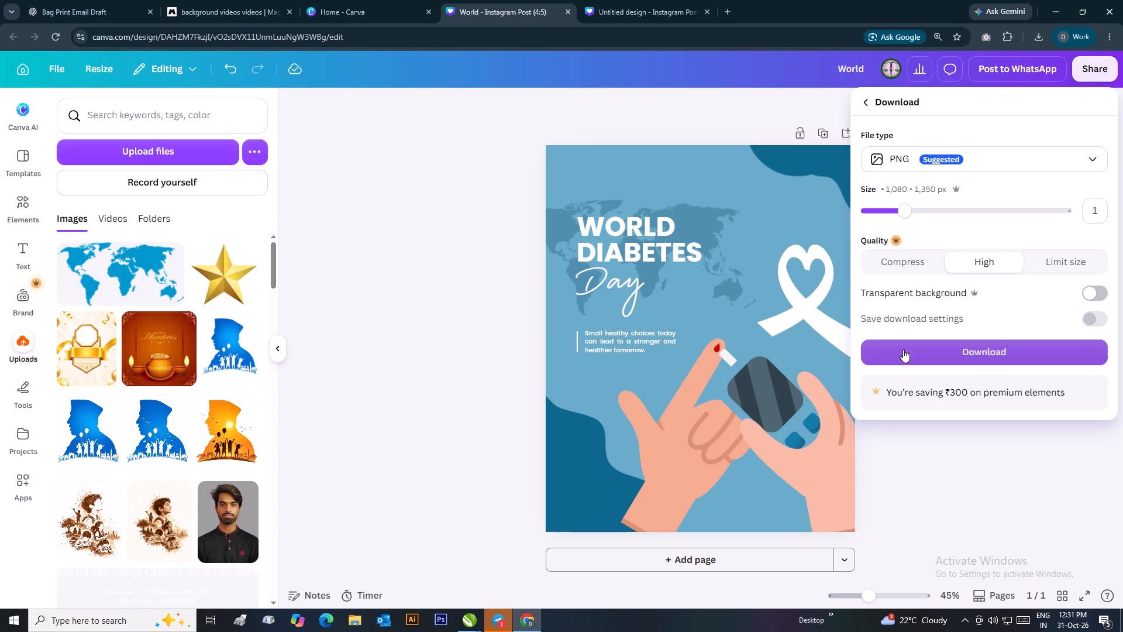
drag(901, 218, 1028, 215)
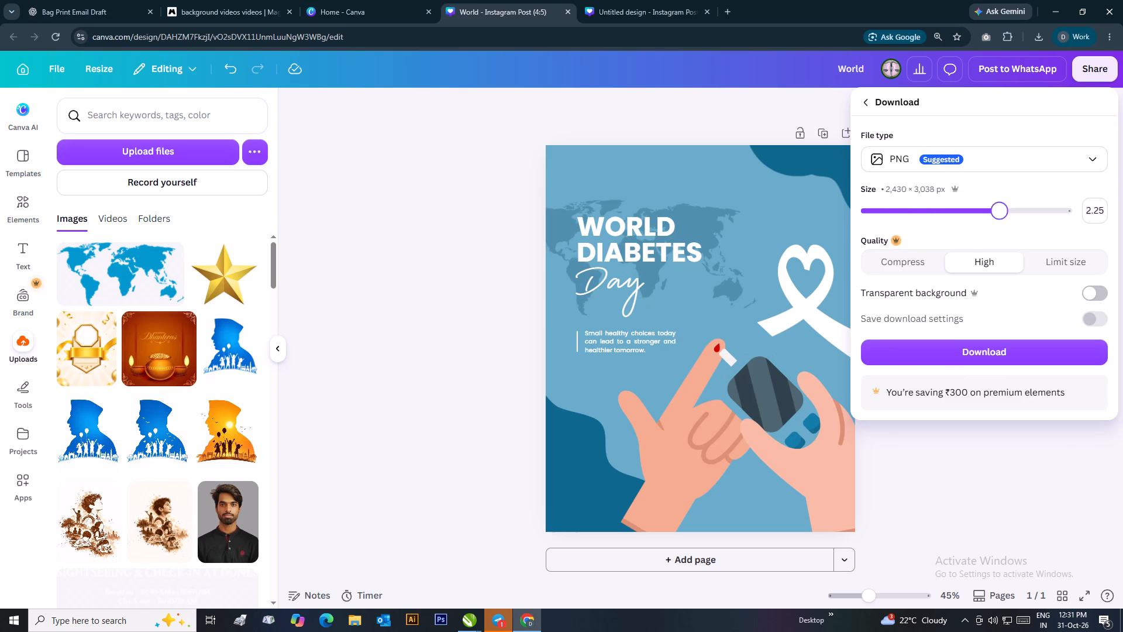
drag(1028, 215, 1091, 212)
click(1081, 153)
click(955, 201)
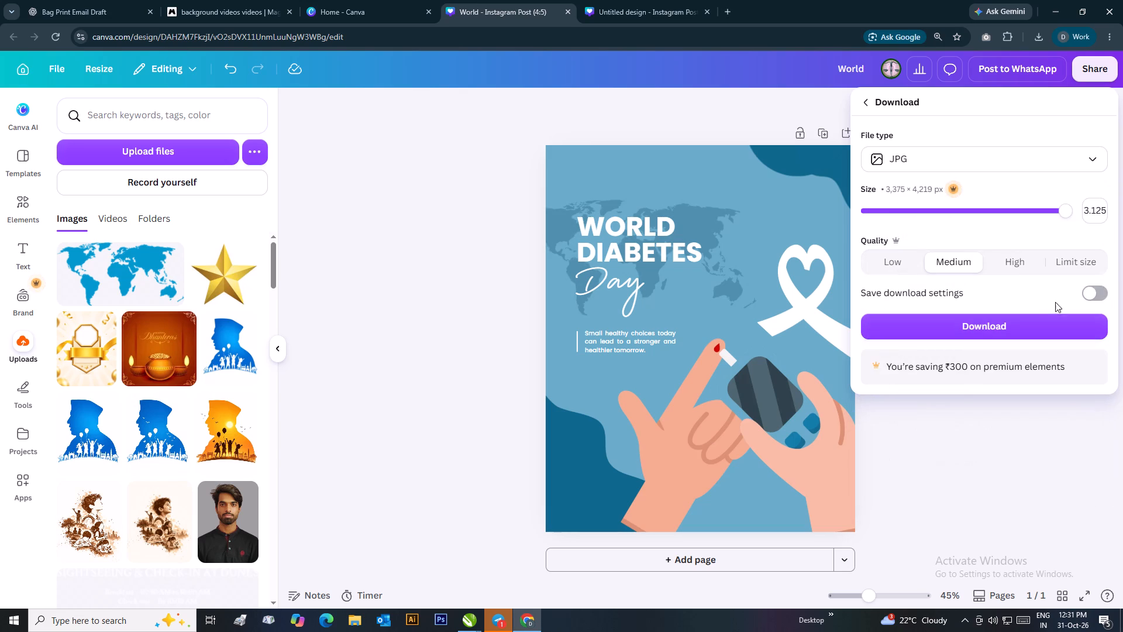
click(1008, 266)
click(1000, 324)
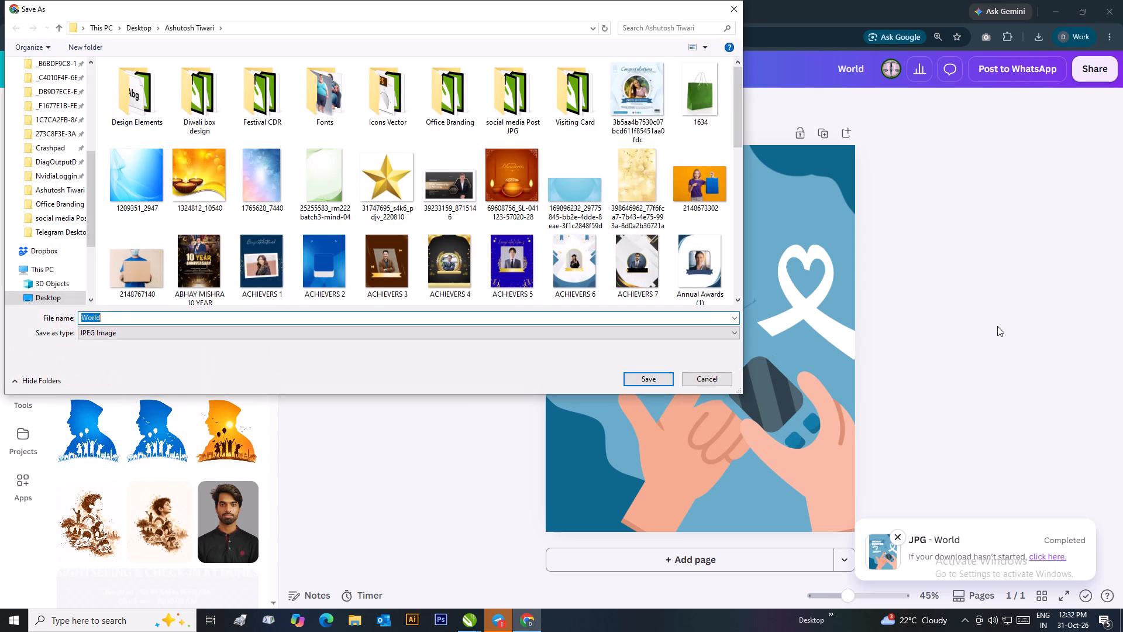
Save the downloaded JPEG image under the file name "Wuouo" in the current folder.
click(133, 321)
key(BackSpace)
key(BackSpace)
key(BackSpace)
key(BackSpace)
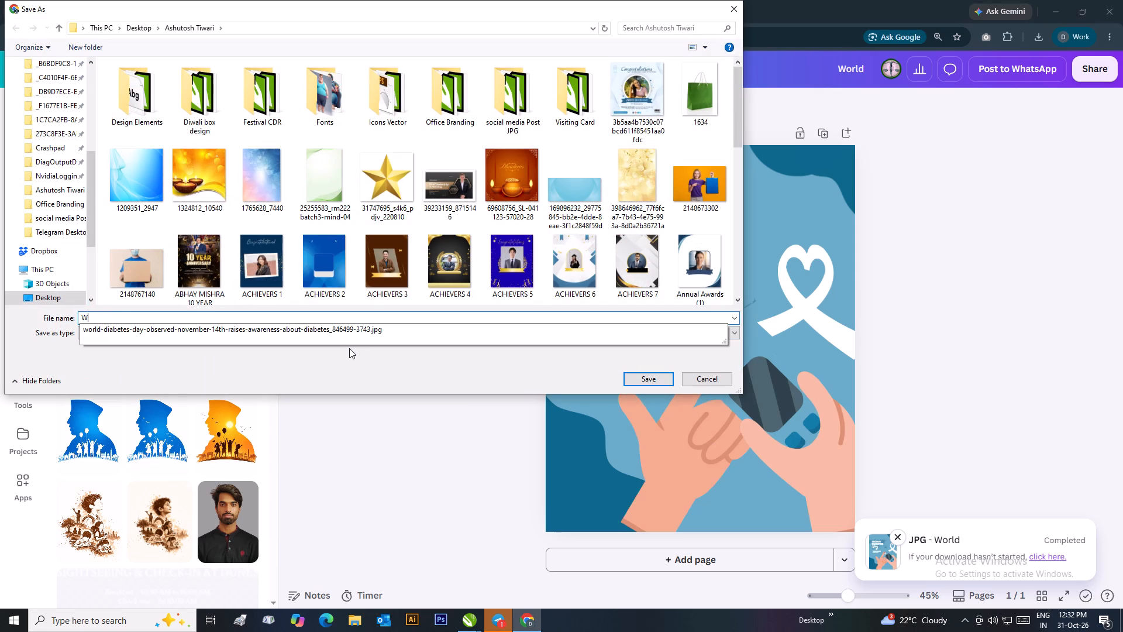
text(uouo)
click(651, 378)
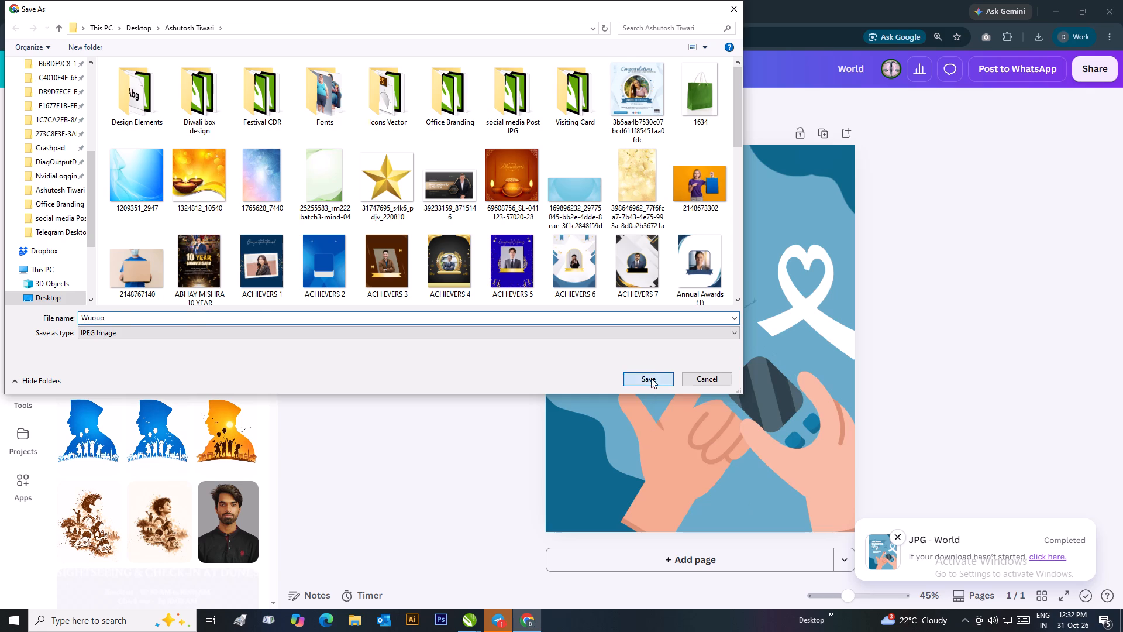
Bring the downloaded Wuouo.jpg from the browser's recent downloads into the Untitled-1 drawing in CorelDRAW.
click(964, 294)
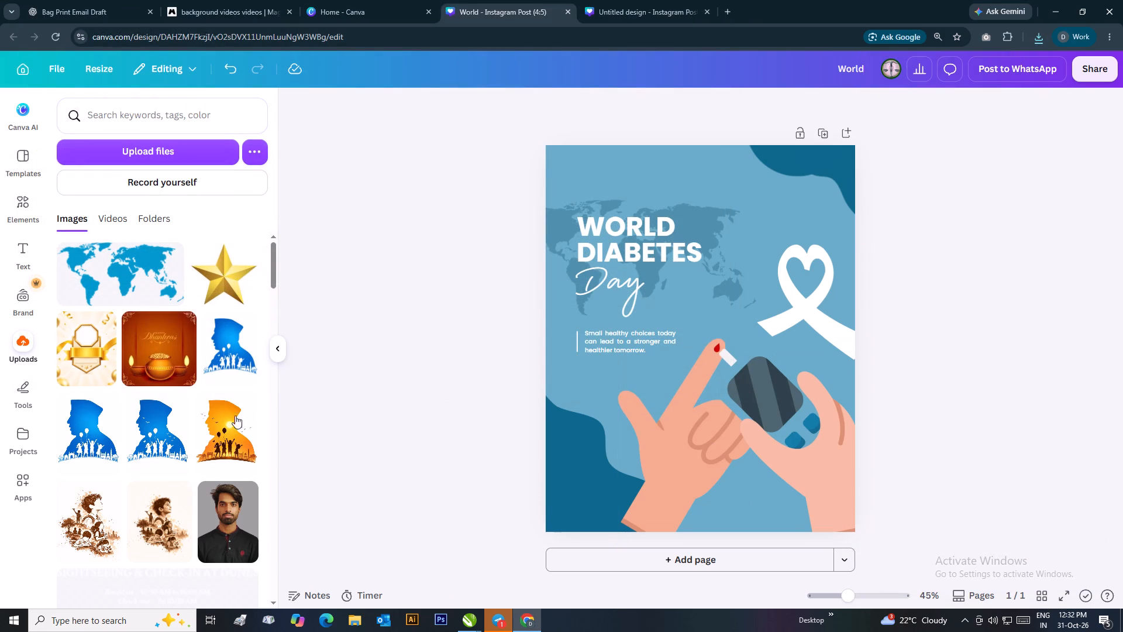
scroll(242, 417, down, 1)
click(1039, 38)
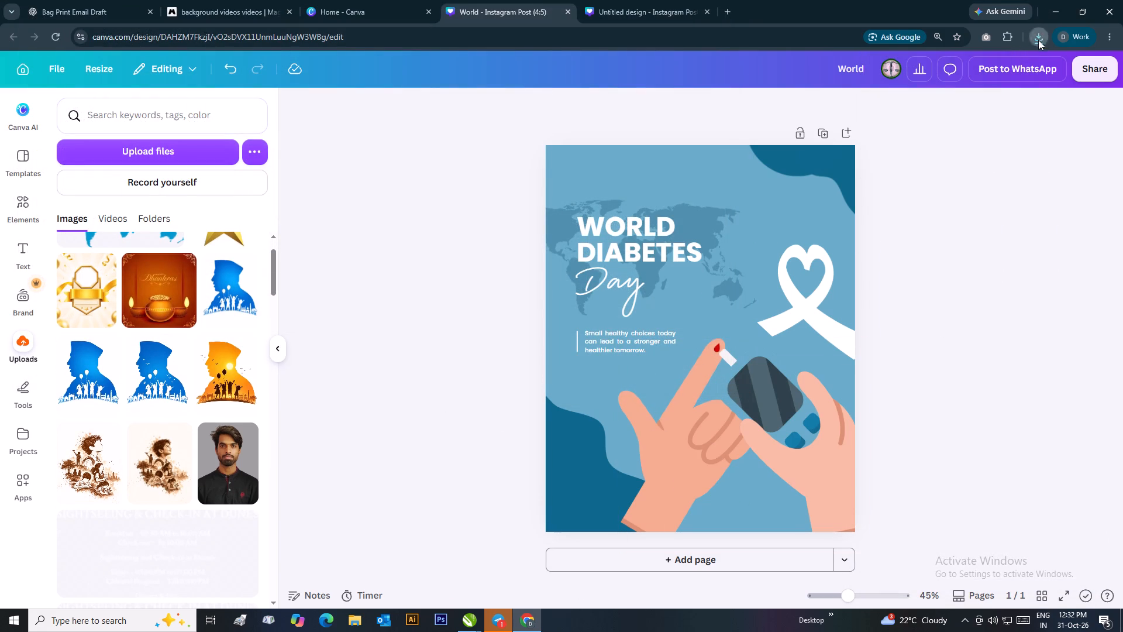
drag(911, 97, 471, 623)
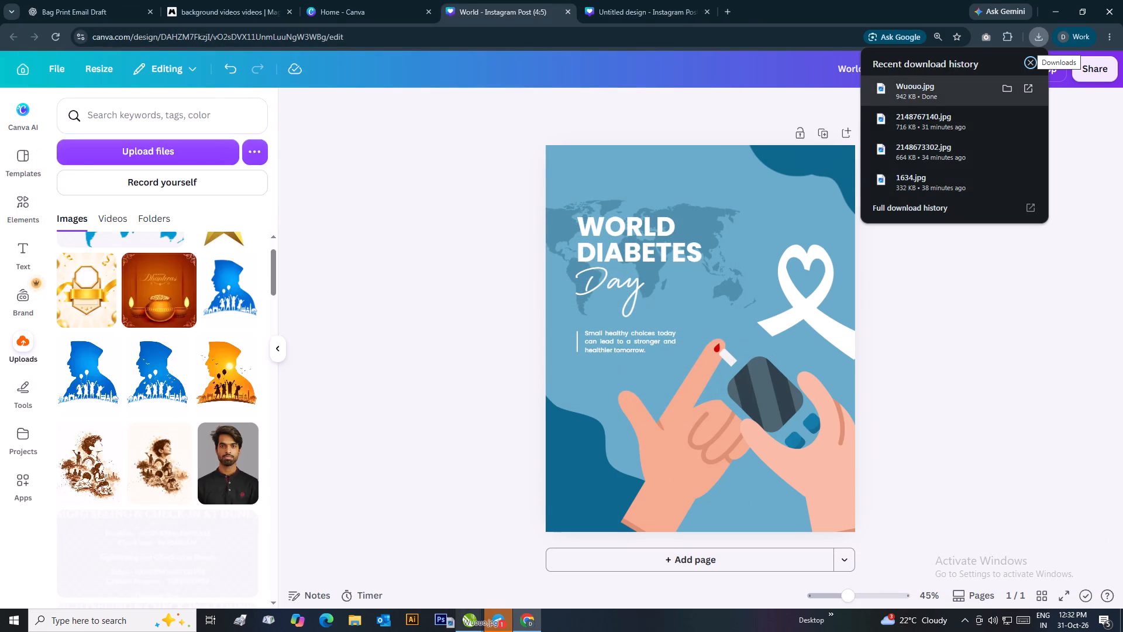
drag(471, 623, 389, 310)
Check the placed World Diabetes Day poster up close and move it further away from the white page.
scroll(409, 317, up, 2)
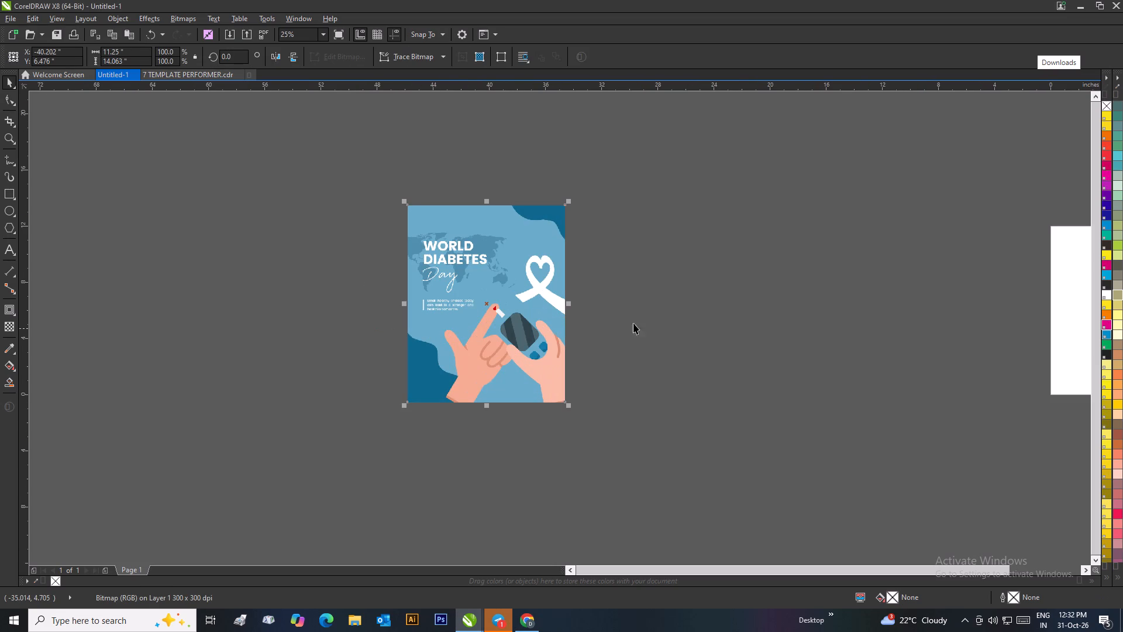
click(678, 321)
click(459, 297)
click(576, 295)
scroll(519, 286, up, 2)
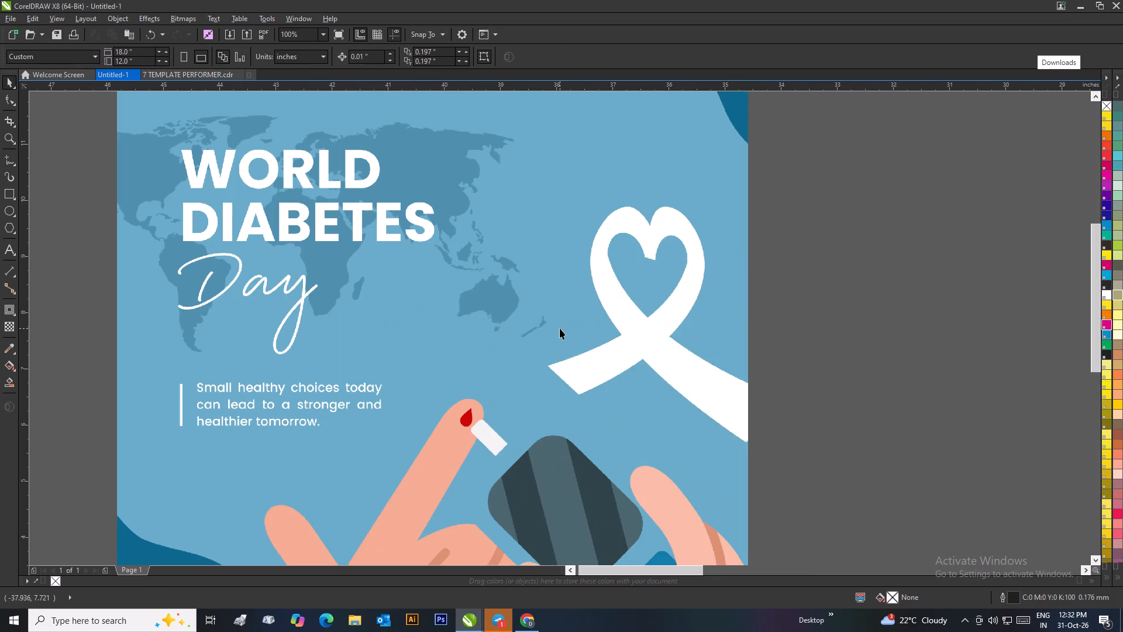
scroll(552, 324, down, 3)
drag(551, 332, 464, 333)
click(604, 343)
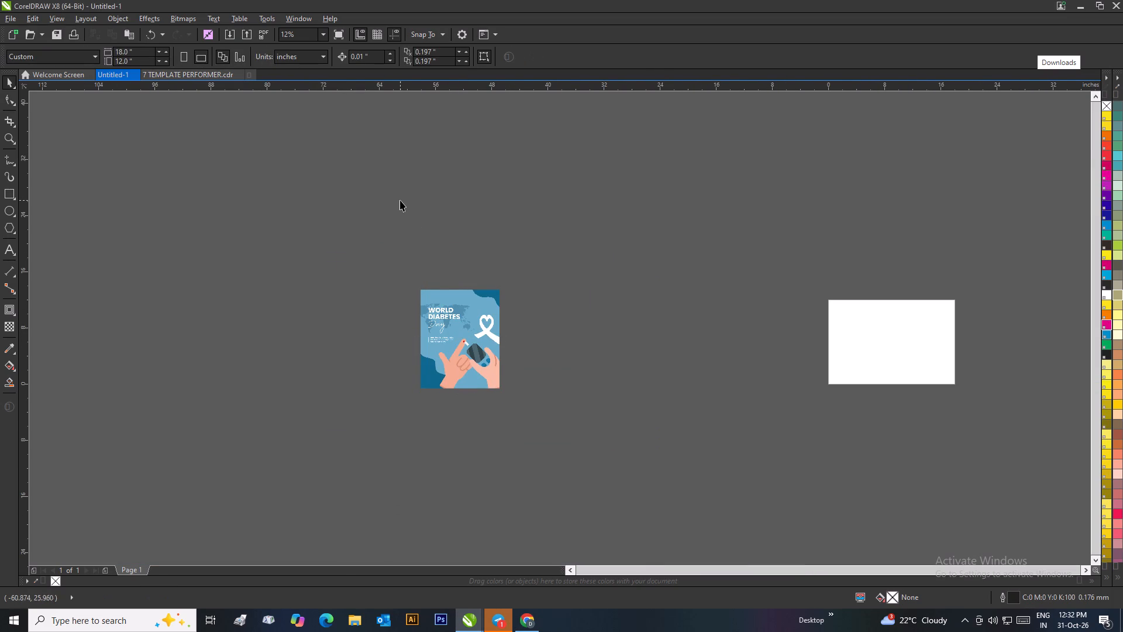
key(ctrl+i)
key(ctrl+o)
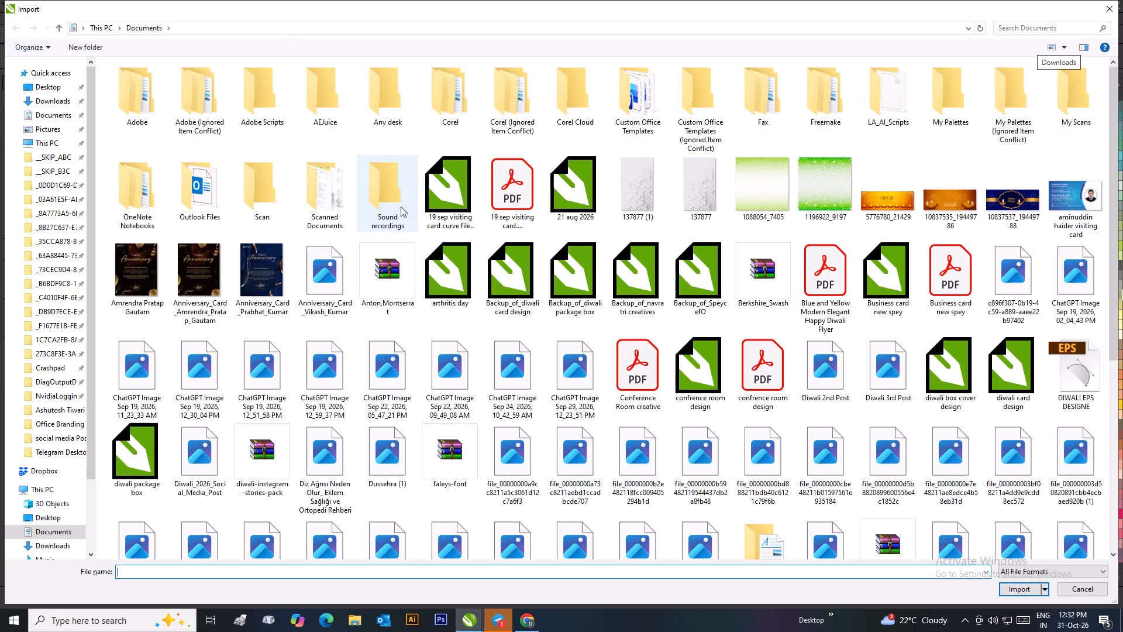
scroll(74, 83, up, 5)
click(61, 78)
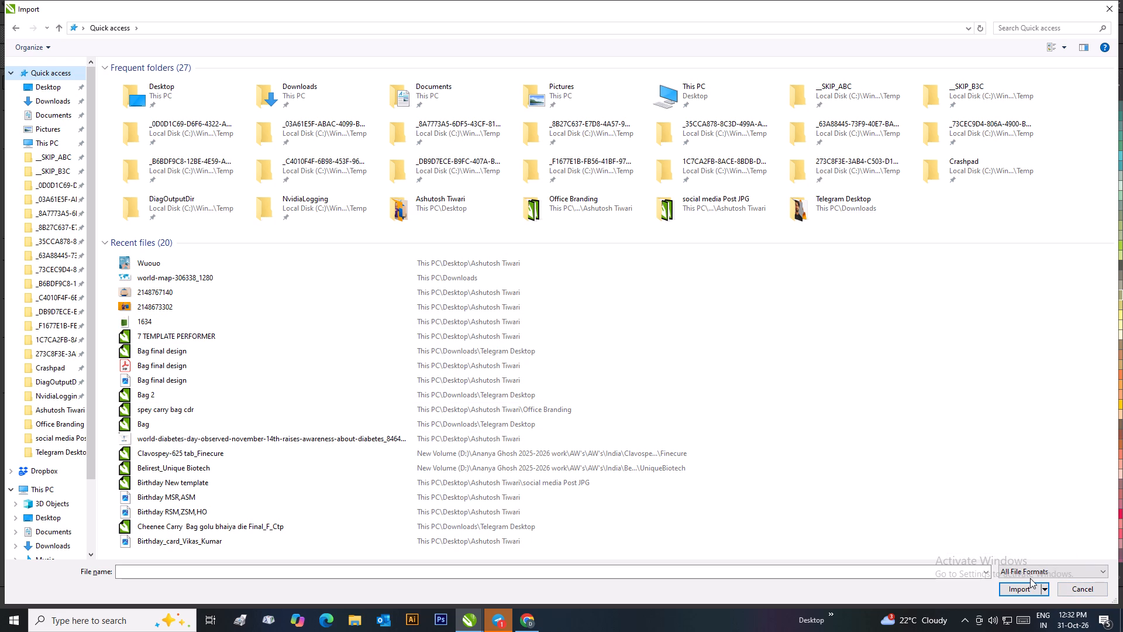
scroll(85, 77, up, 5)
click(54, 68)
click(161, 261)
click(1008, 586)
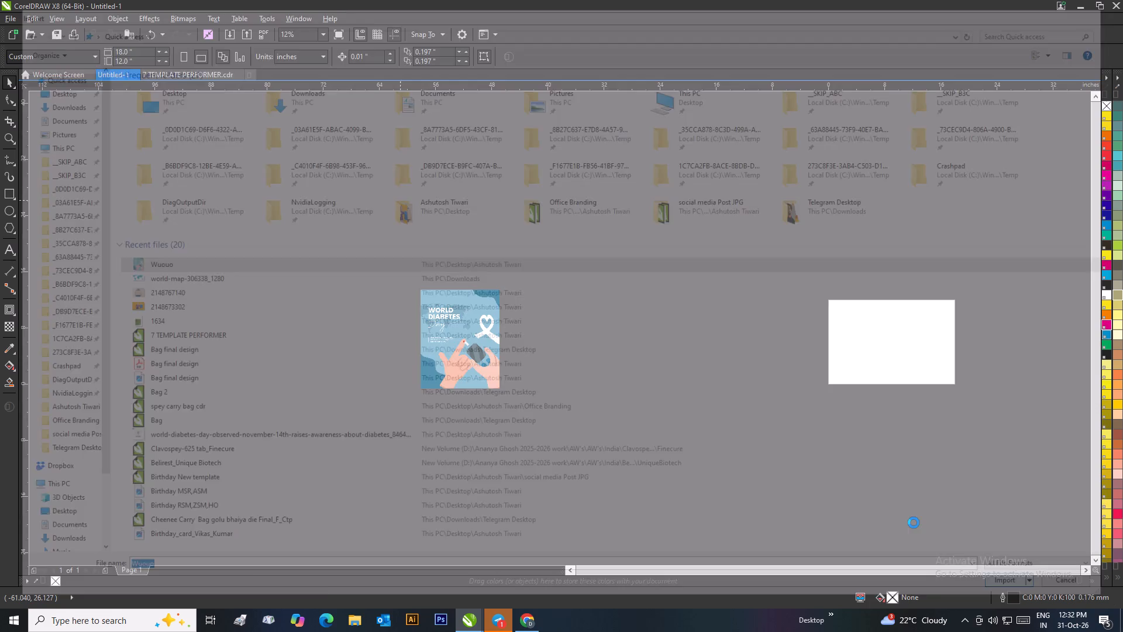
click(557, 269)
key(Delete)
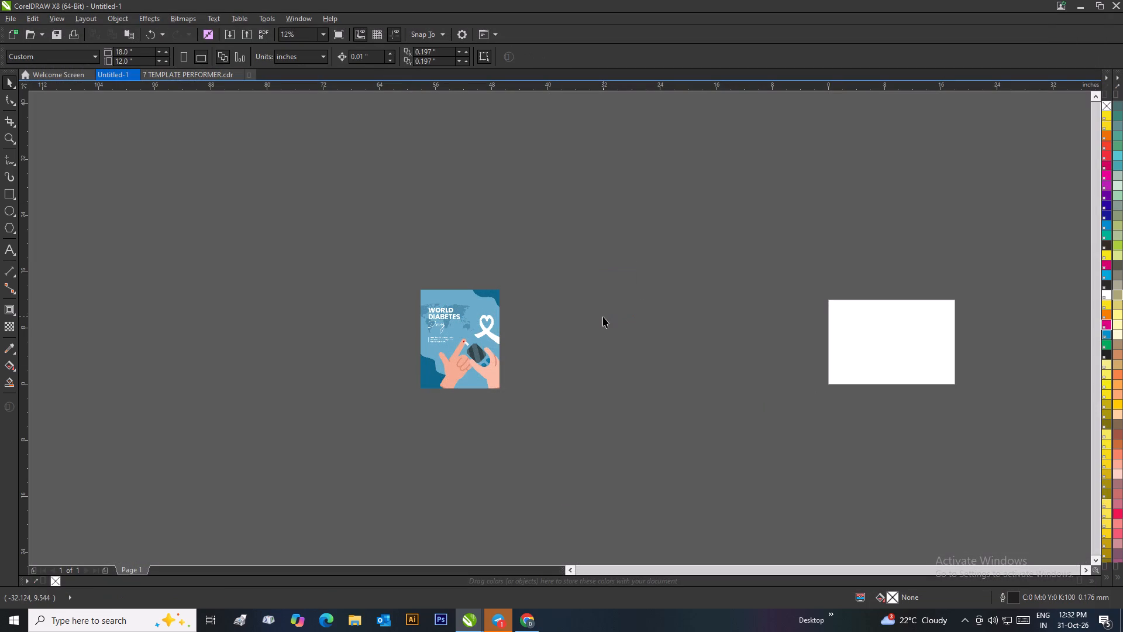
Open the drawing "world arthritis day creative" from the Festival CDR folder.
key(ctrl+o)
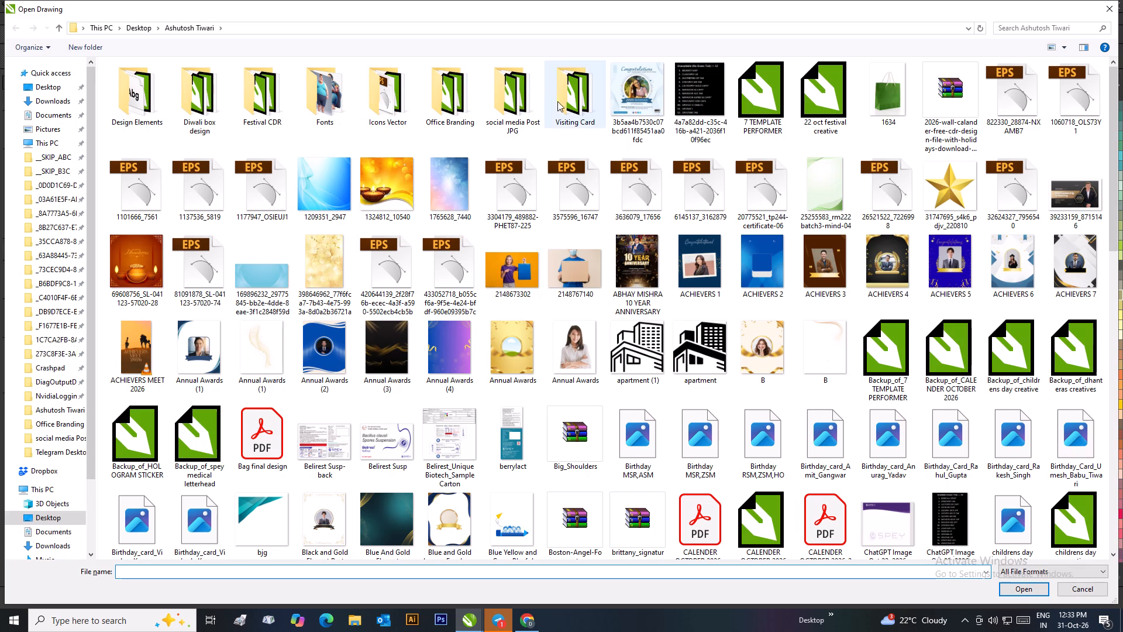
double_click(262, 115)
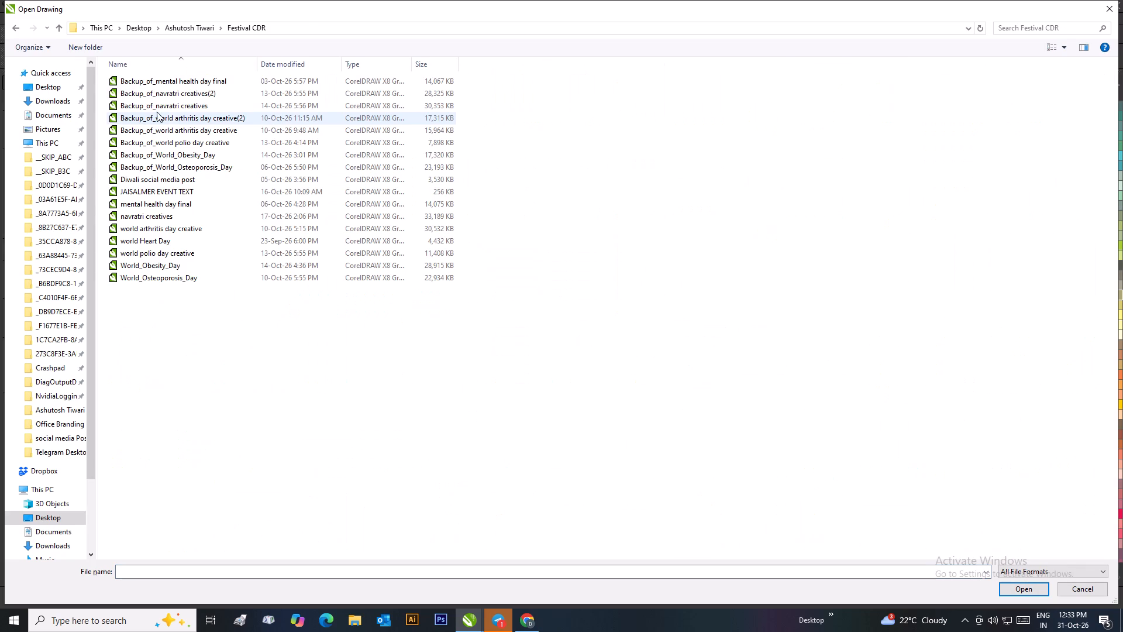
double_click(175, 226)
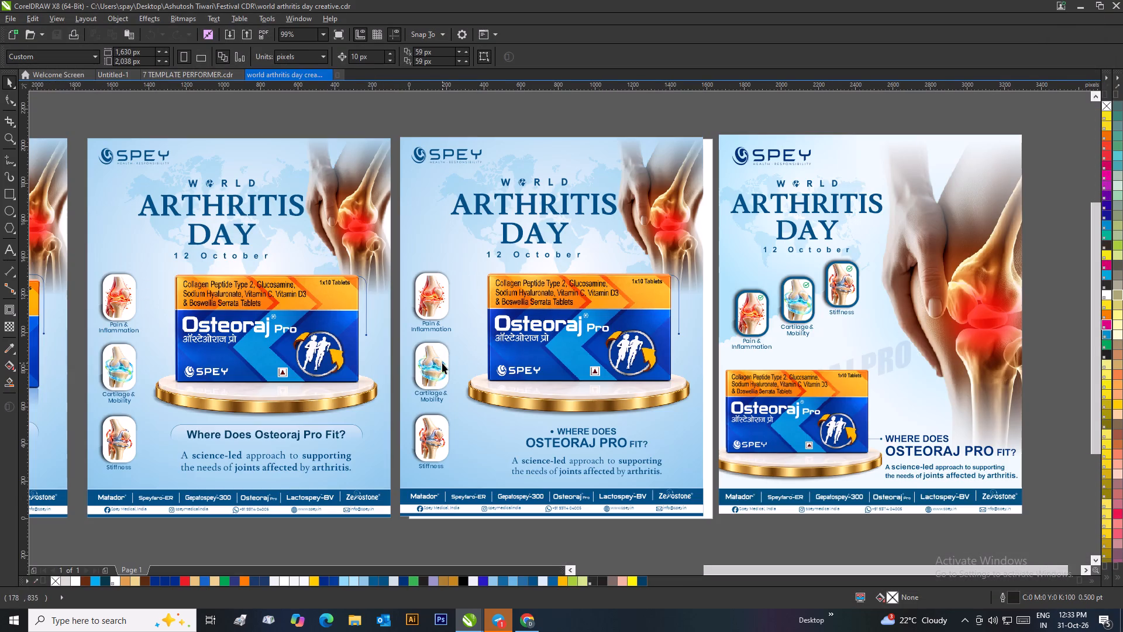
Enter the PowerClip contents of a World Arthritis Day creative and group all objects of its footer strip with brand logos and contact details.
scroll(441, 378, down, 1)
scroll(339, 380, up, 2)
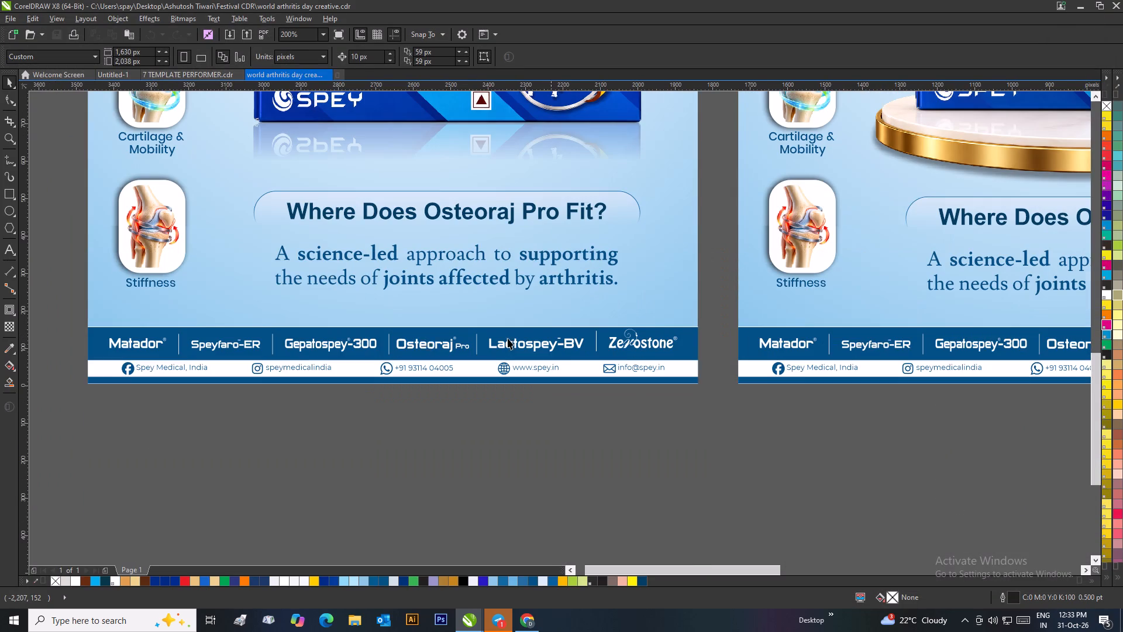
drag(68, 327, 726, 439)
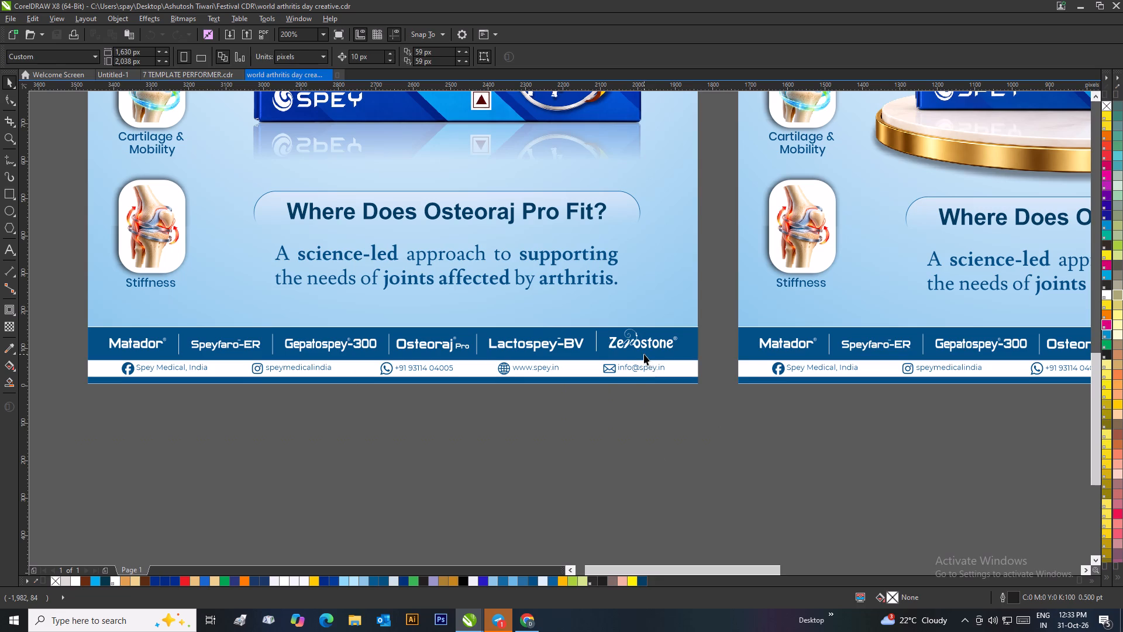
right_click(644, 354)
click(681, 282)
drag(721, 316, 725, 346)
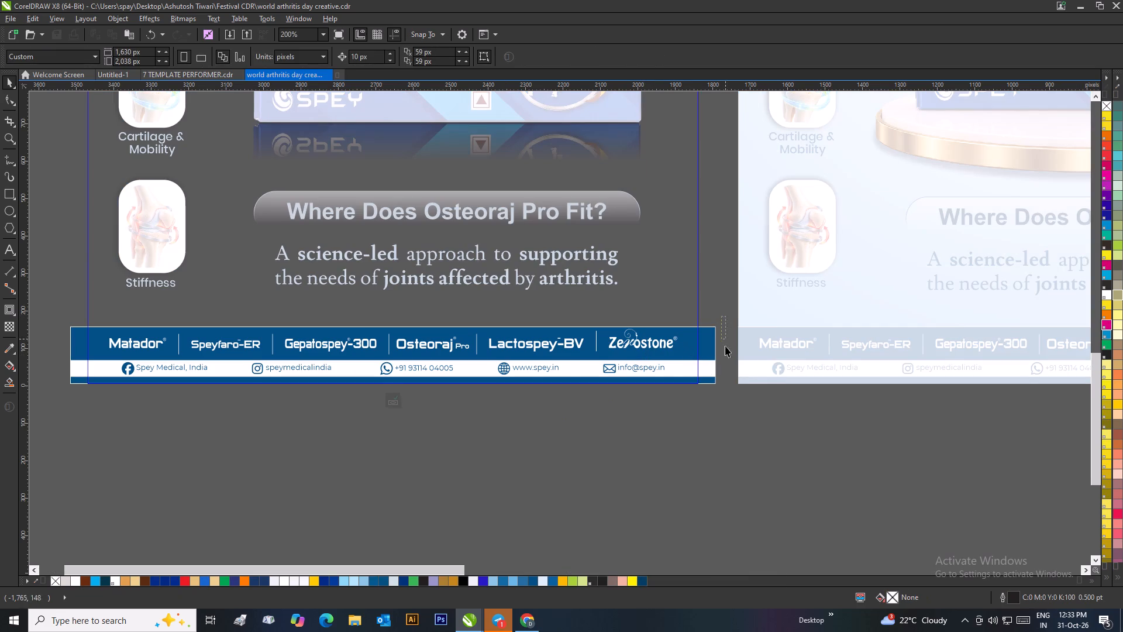
drag(725, 346, 43, 415)
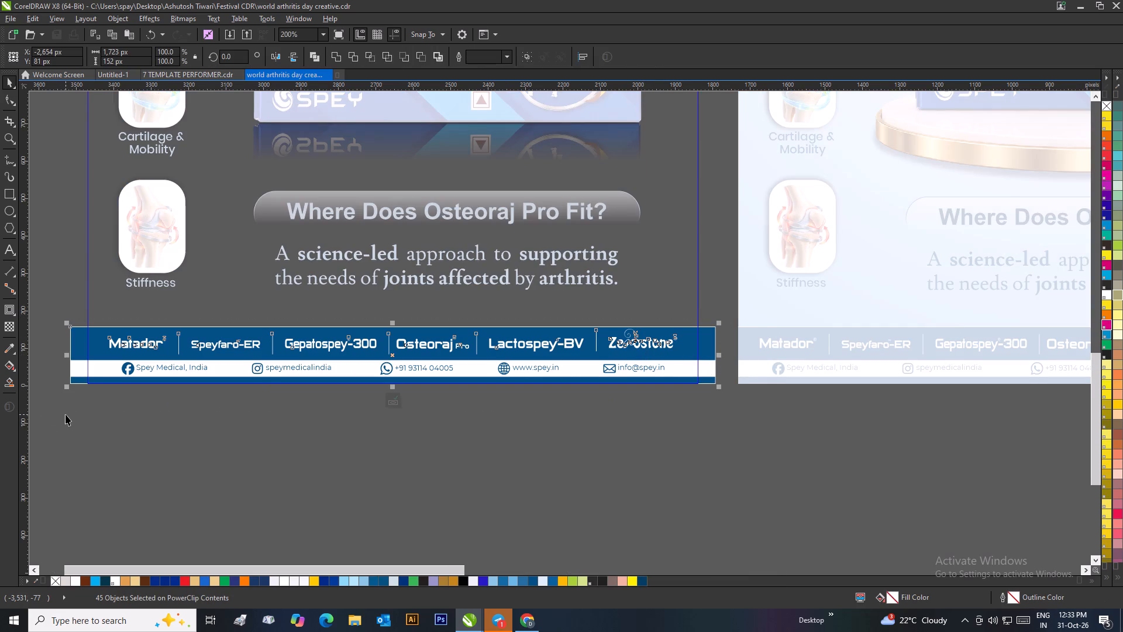
key(ctrl+g)
Copy the grouped footer strip and paste it into the Untitled-1 drawing.
click(224, 420)
click(232, 348)
right_click(232, 348)
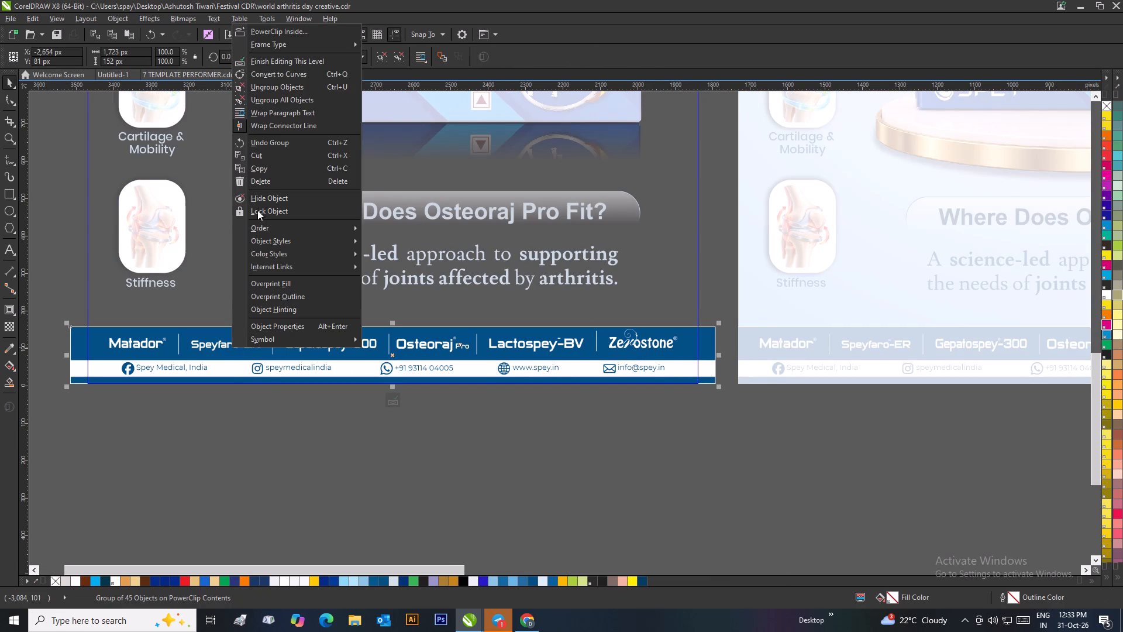
click(263, 168)
click(202, 75)
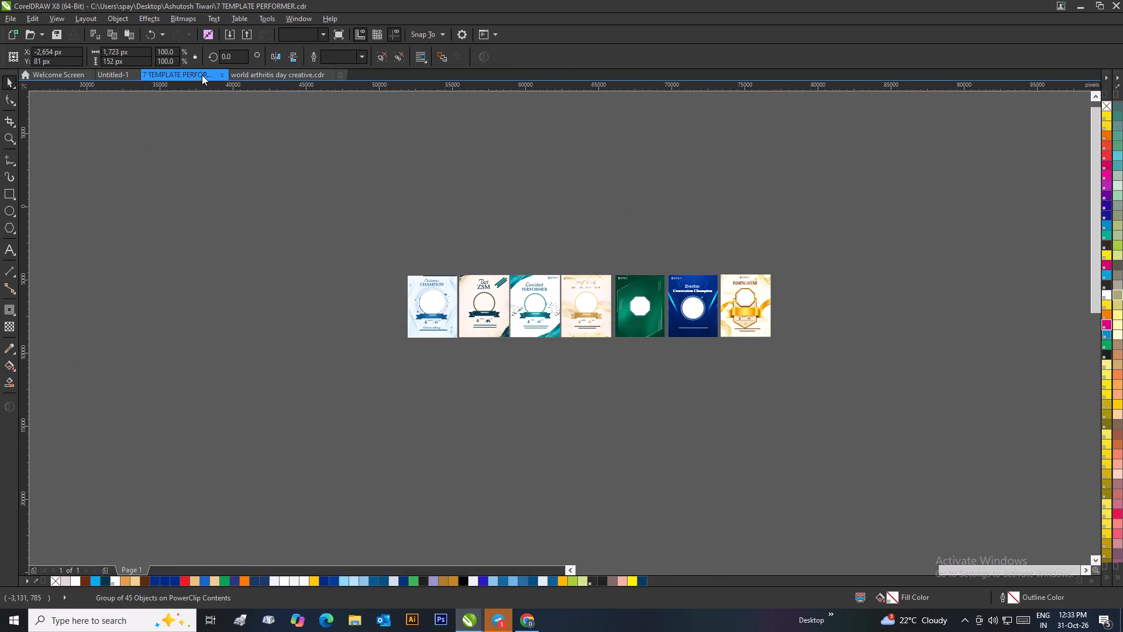
click(99, 76)
key(ctrl+v)
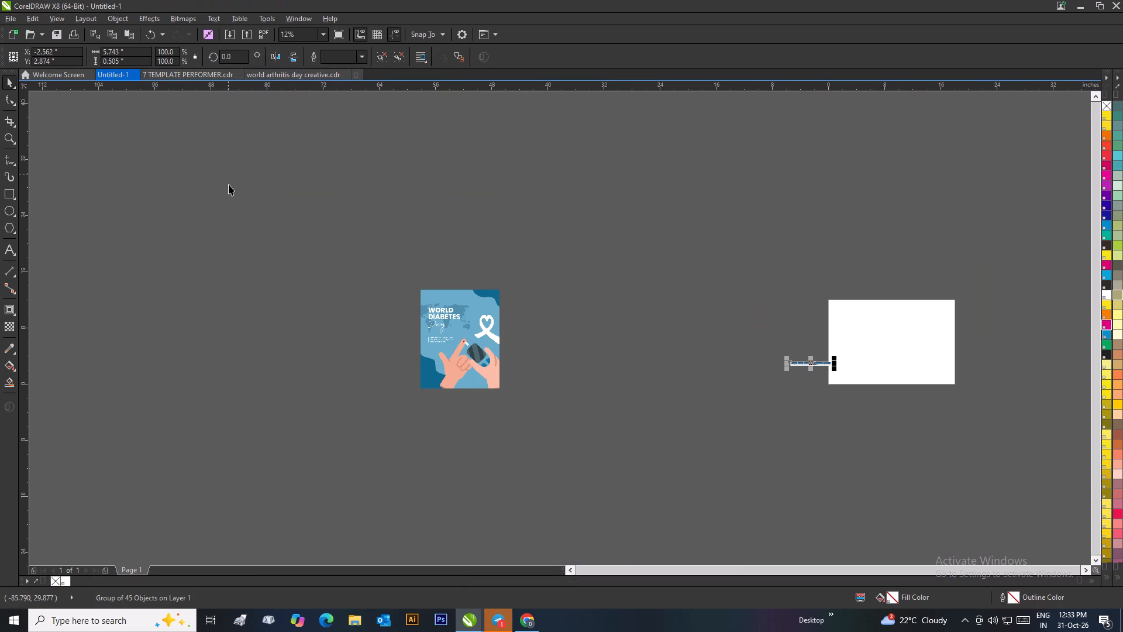
Move the pasted footer strip from beside the page onto the lower part of the World Diabetes Day poster.
drag(821, 365, 442, 380)
scroll(449, 383, up, 2)
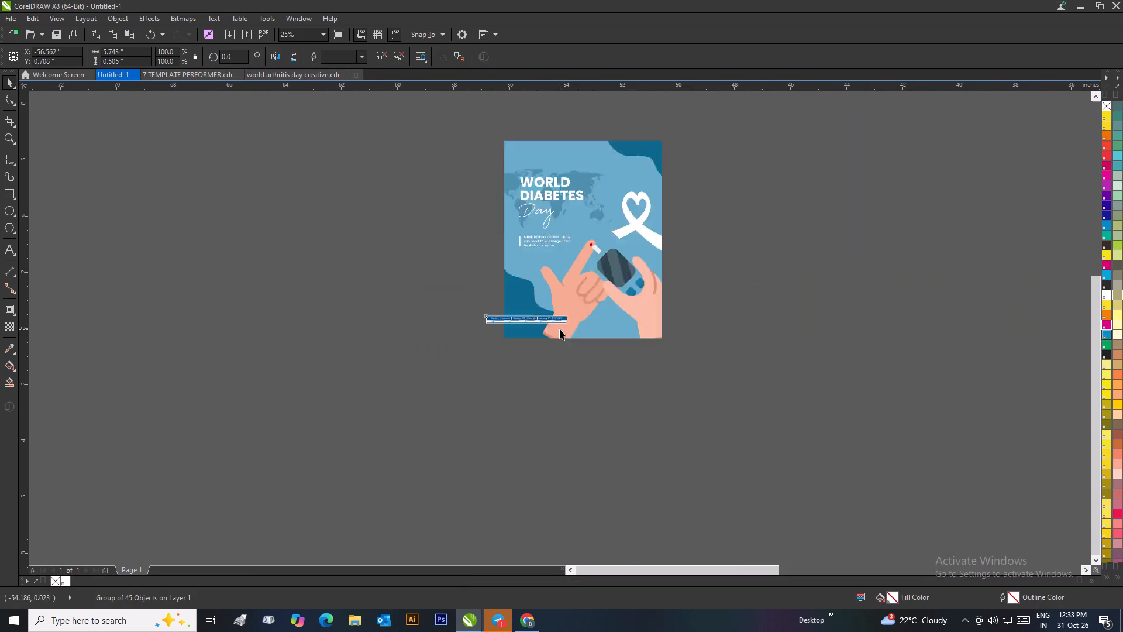
drag(557, 309, 577, 323)
scroll(587, 334, up, 2)
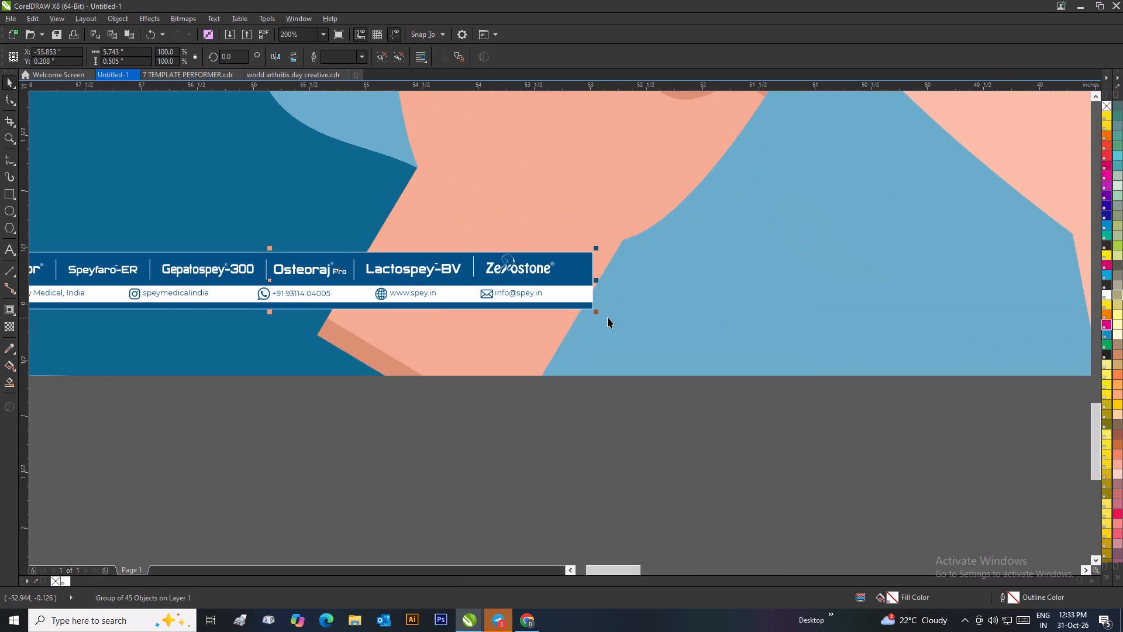
scroll(601, 311, down, 2)
click(585, 310)
scroll(579, 311, down, 1)
drag(269, 239, 282, 242)
Move the poster clear of the footer strip, scale it down to about 62.5%, and shift it back closer to the strip.
click(583, 246)
drag(604, 234, 363, 273)
drag(399, 182, 377, 216)
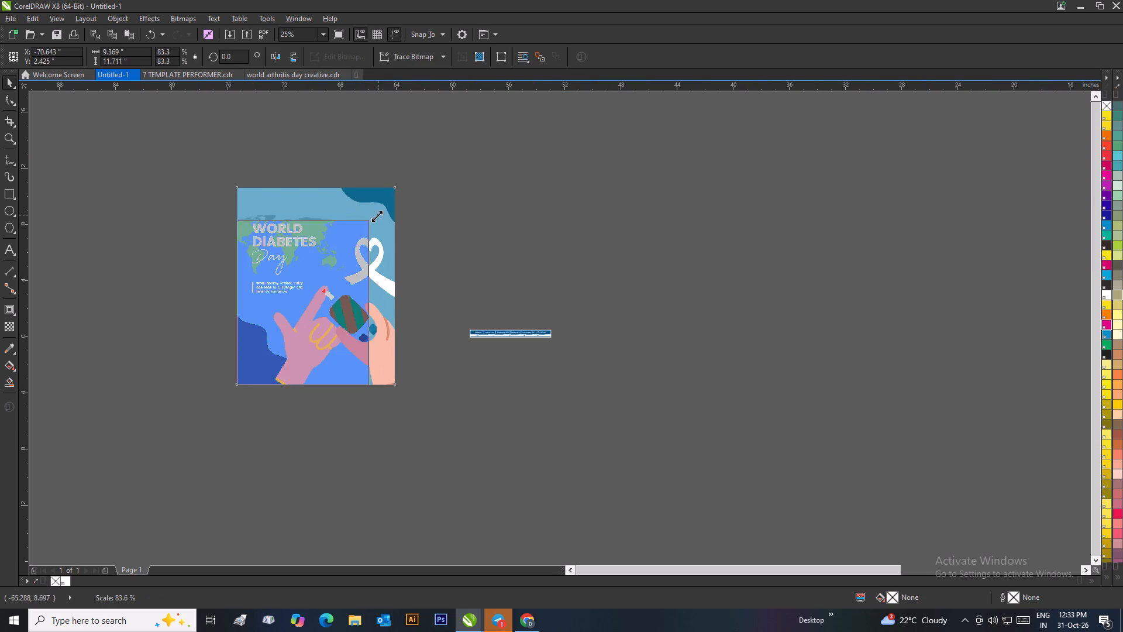
drag(377, 216, 345, 256)
click(403, 243)
drag(301, 287, 381, 257)
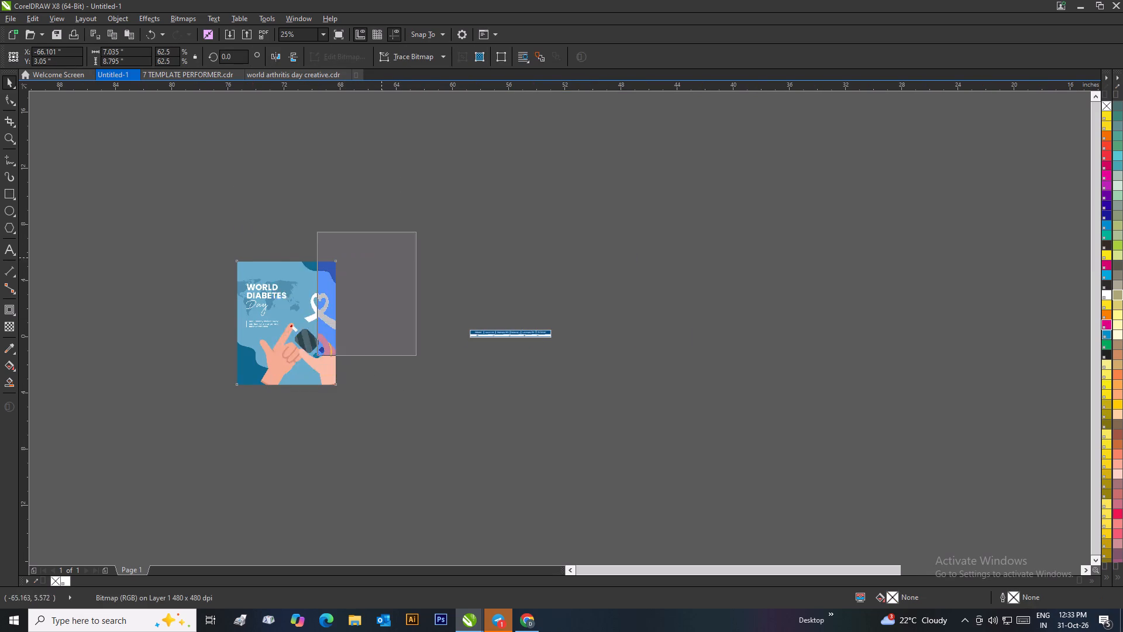
drag(381, 257, 381, 256)
Set the drawing units to pixels.
click(297, 126)
click(306, 63)
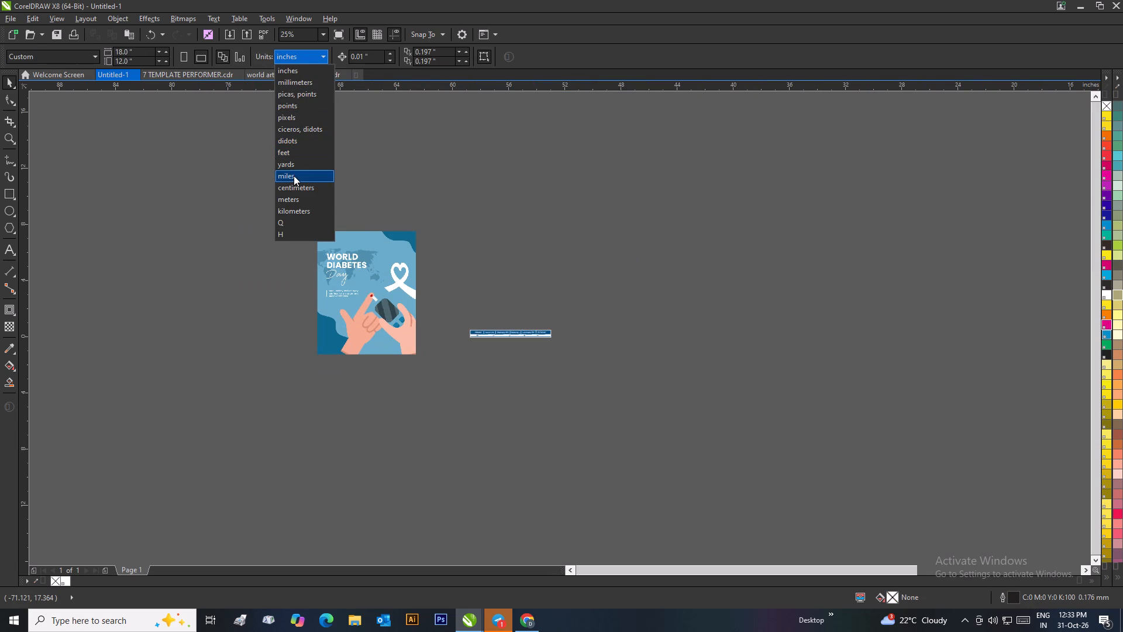
click(291, 115)
click(301, 136)
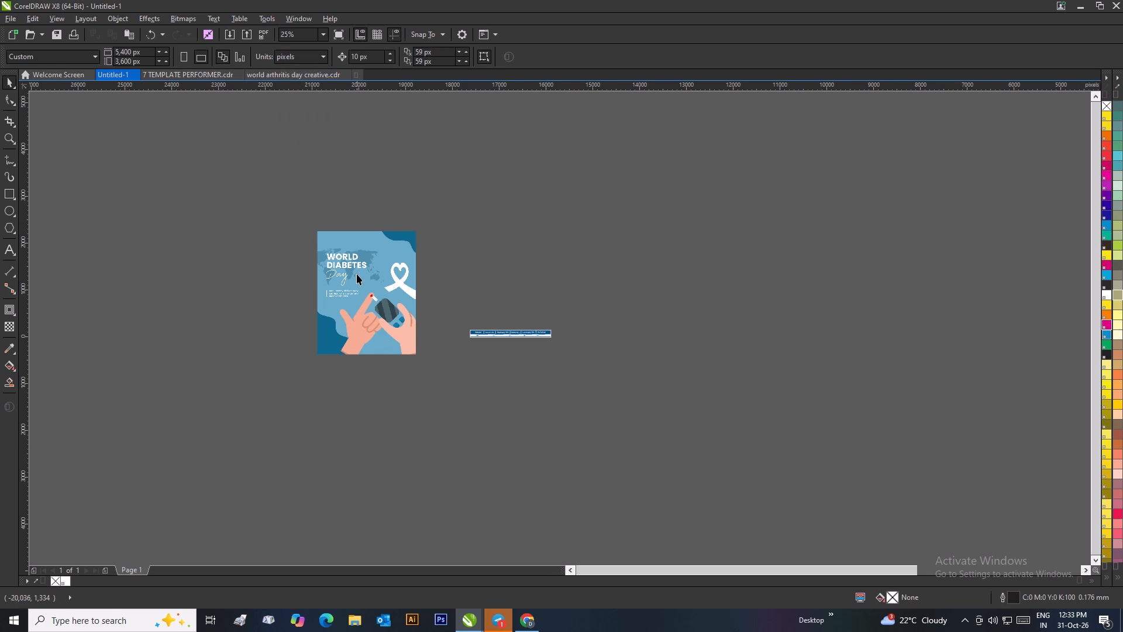
Move the World Diabetes Day poster past the footer strip to the strip's right-hand end.
click(357, 270)
drag(401, 263, 458, 241)
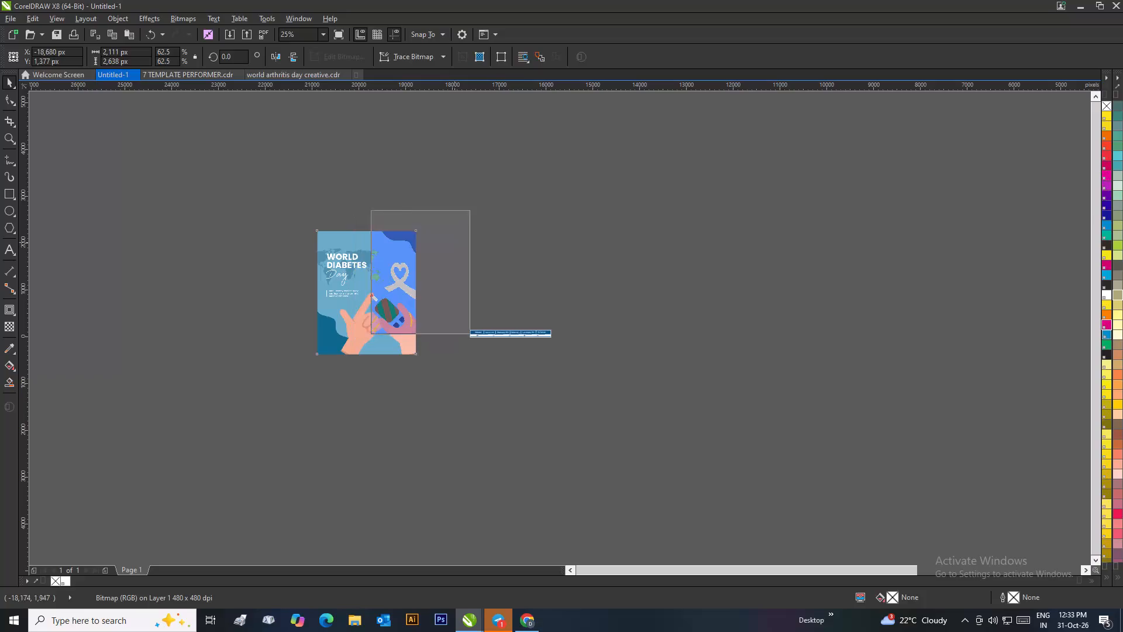
drag(458, 241, 649, 280)
Draw a rectangle of about 638 × 450 px in the empty area beyond the footer strip.
scroll(651, 326, up, 1)
click(17, 191)
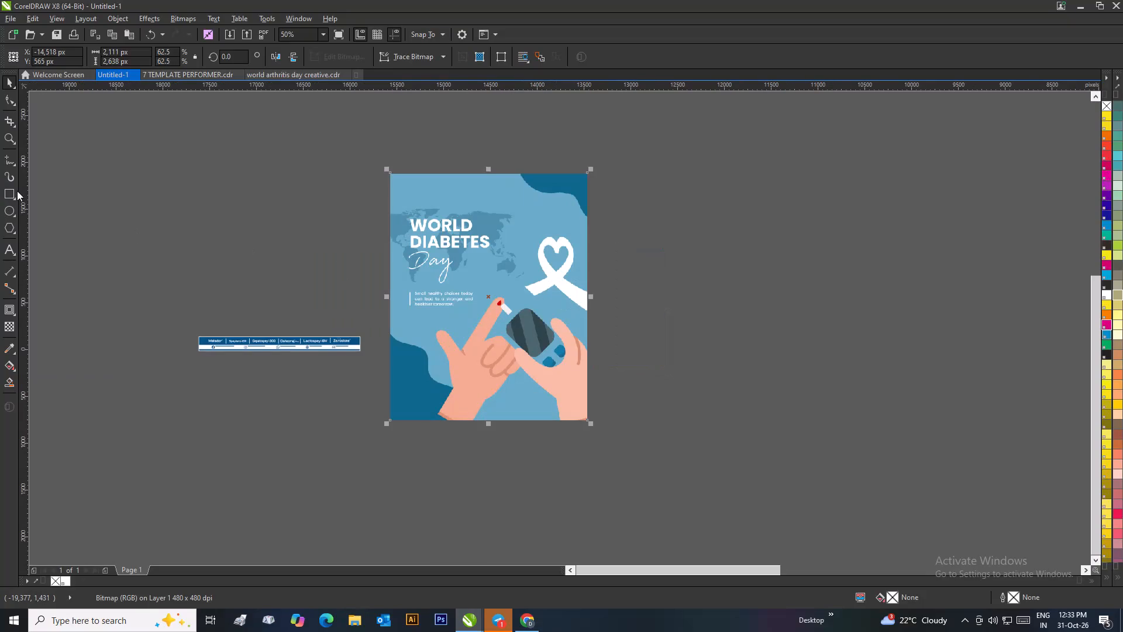
click(14, 191)
drag(66, 205, 125, 247)
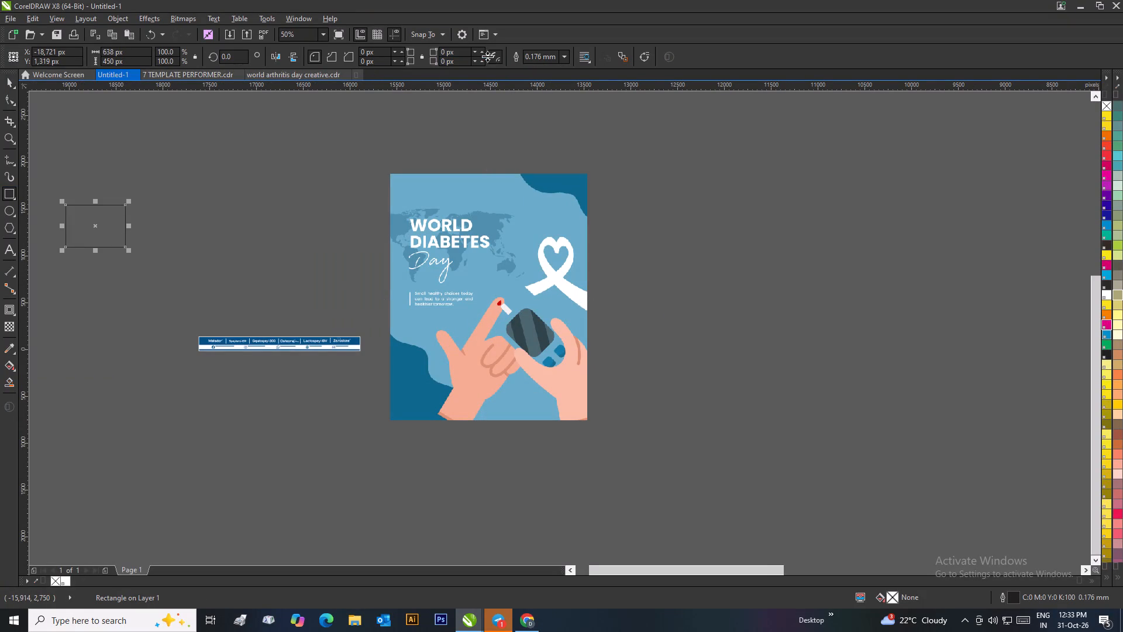
click(4, 81)
click(108, 142)
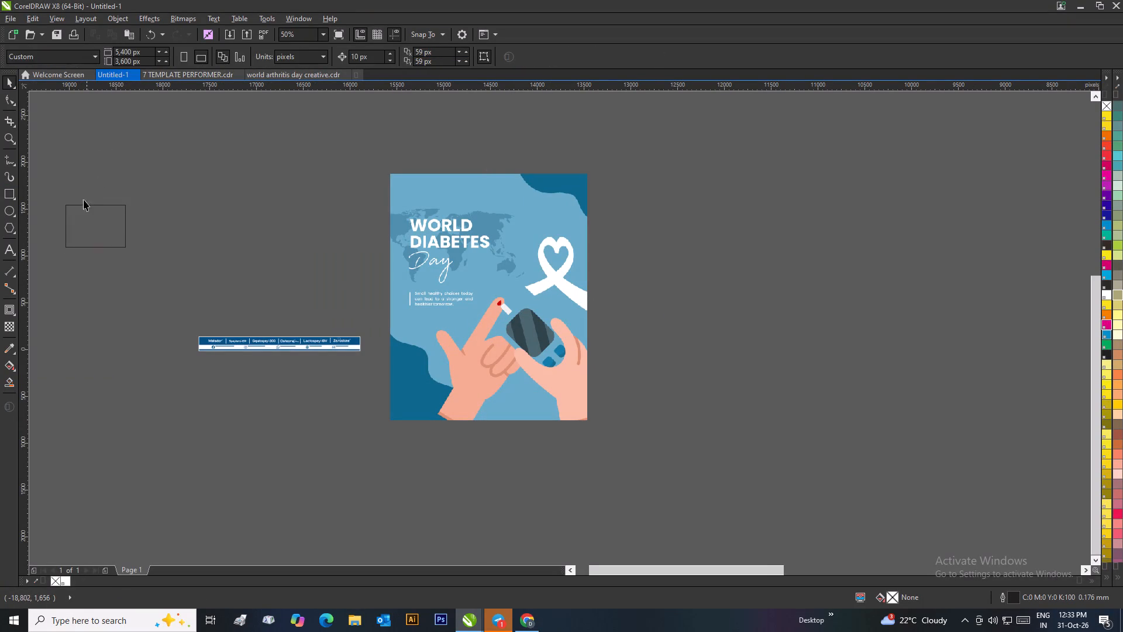
Move the small rectangle closer to the poster, above the footer strip.
click(81, 204)
click(188, 218)
click(103, 225)
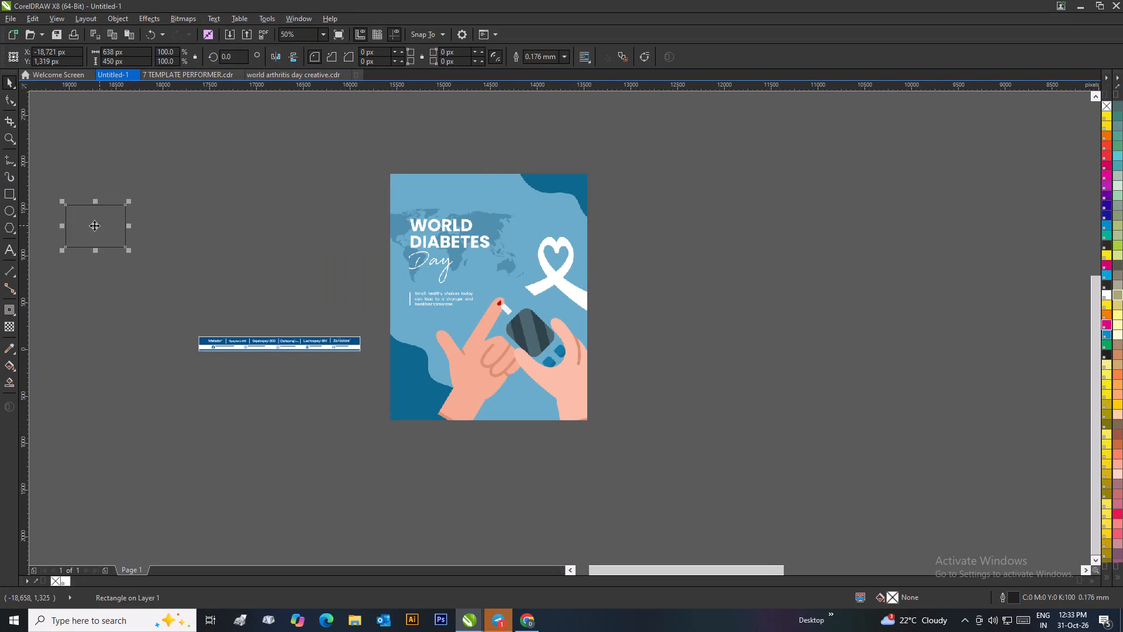
drag(89, 221, 231, 220)
click(150, 132)
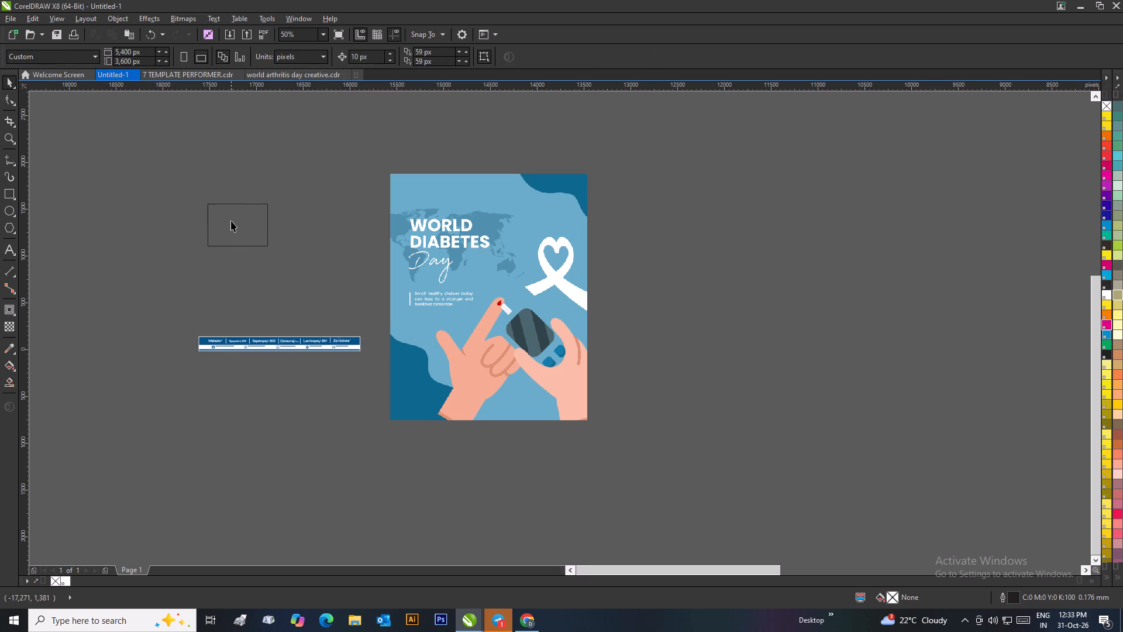
Check the small rectangle's and the poster's dimensions, and copy the poster's height value.
click(231, 221)
click(235, 183)
click(239, 226)
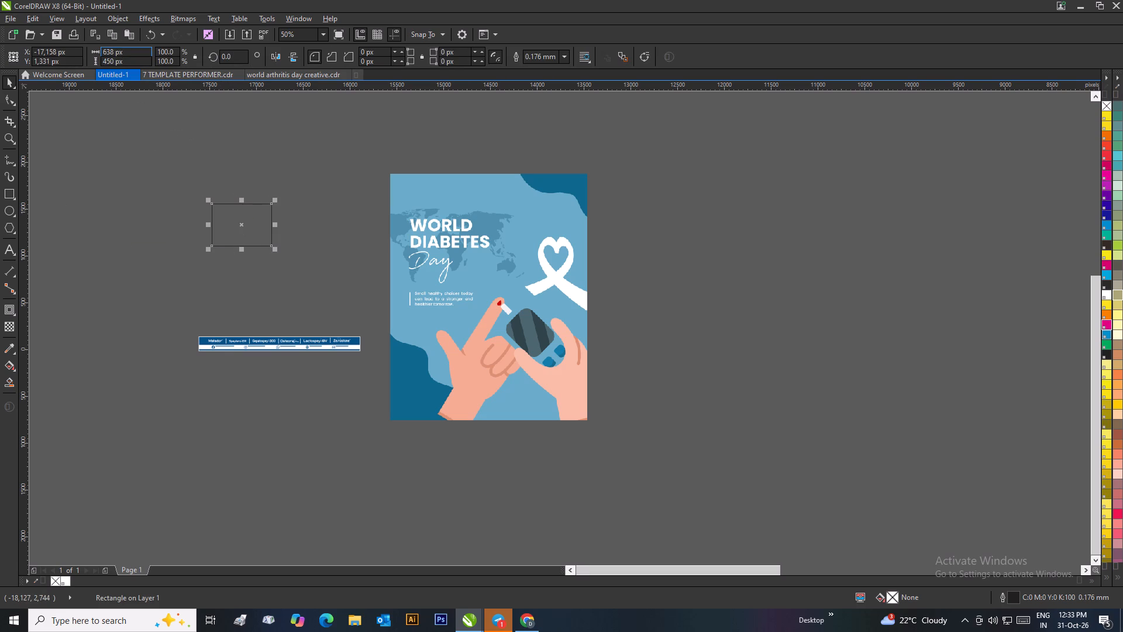
drag(135, 56, 104, 56)
click(171, 154)
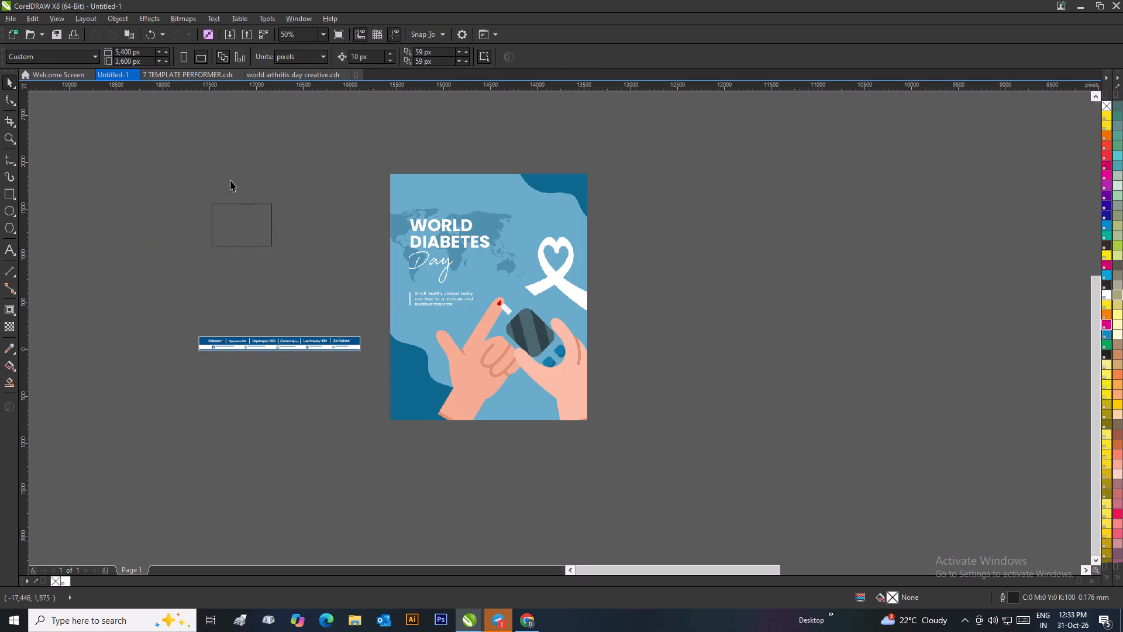
click(419, 227)
drag(137, 57, 103, 54)
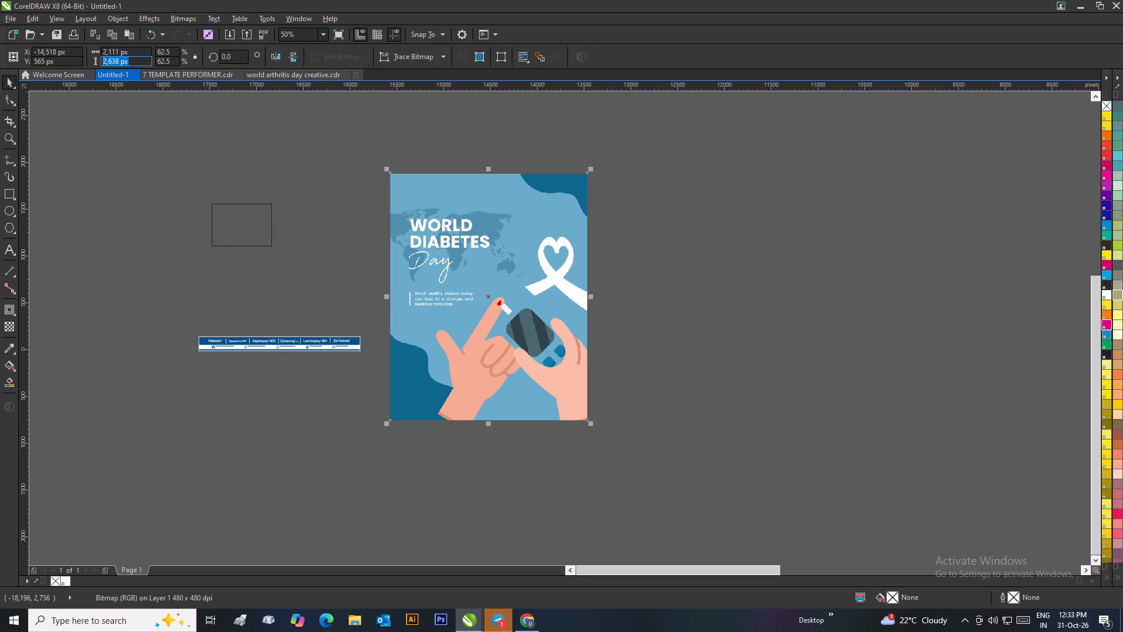
drag(103, 54, 102, 54)
drag(134, 53, 94, 54)
drag(136, 61, 129, 63)
drag(129, 63, 102, 64)
key(ctrl+c)
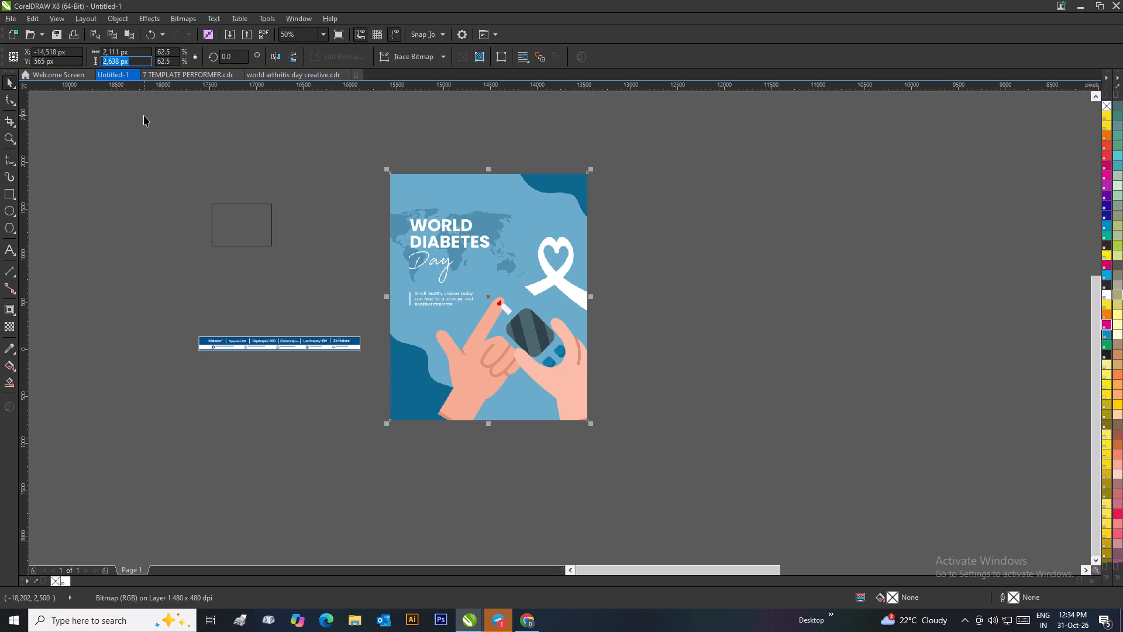
click(168, 145)
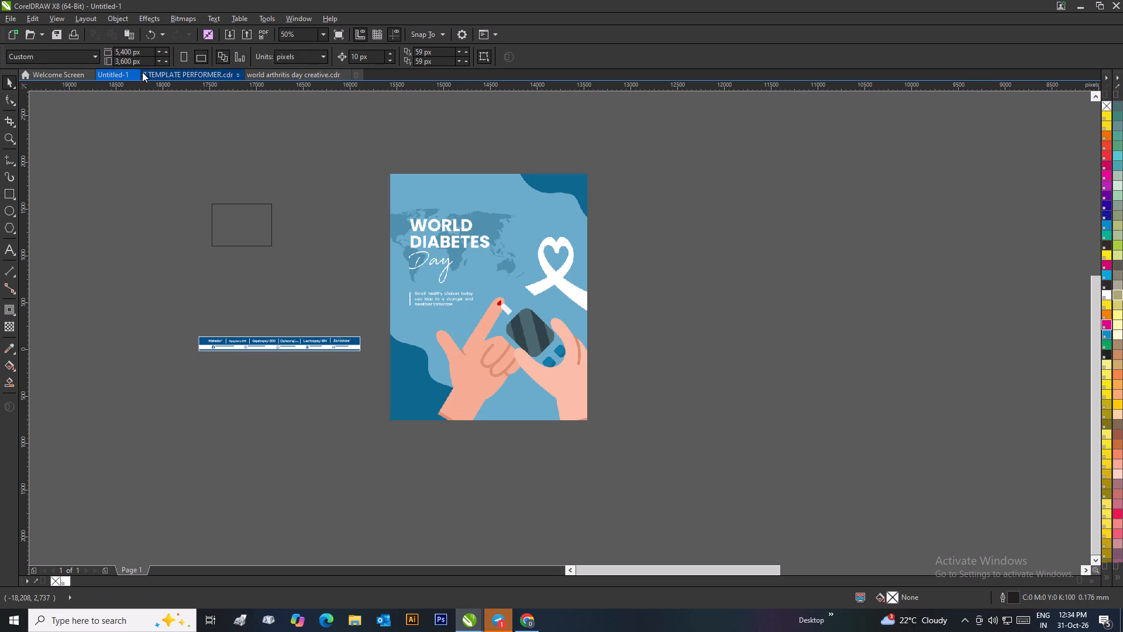
Resize the small empty rectangle to the poster's size, 2111 px wide and 2638 px high.
click(144, 54)
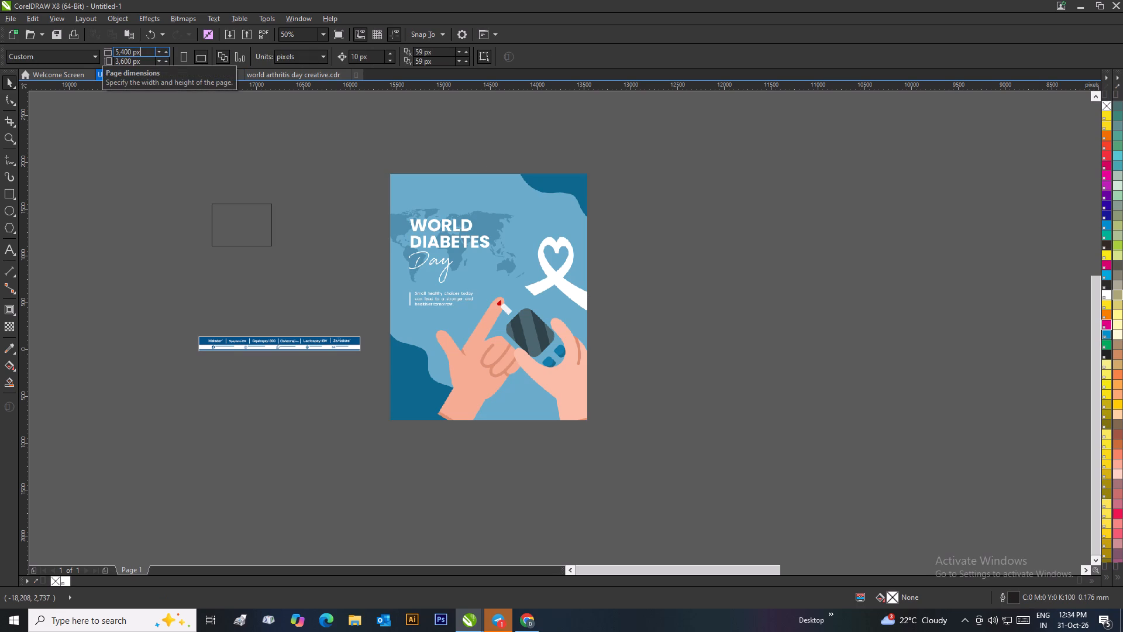
click(243, 213)
drag(137, 48, 86, 51)
key(BackSpace)
key(2)
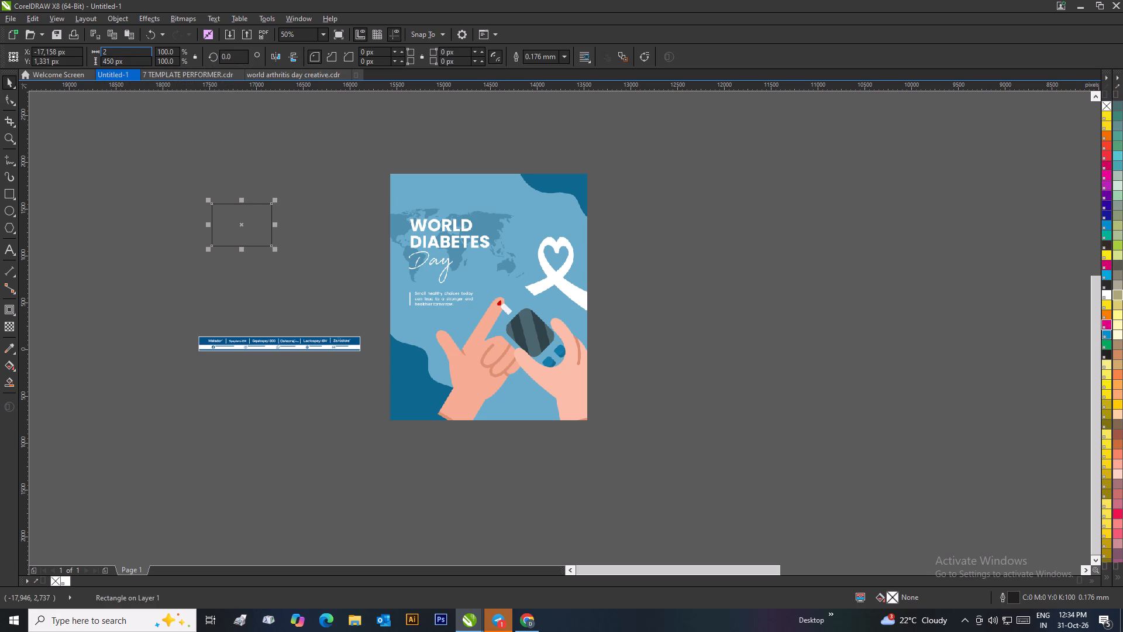
text(111)
key(Tab)
key(BackSpace)
key(ctrl+v)
key(Return)
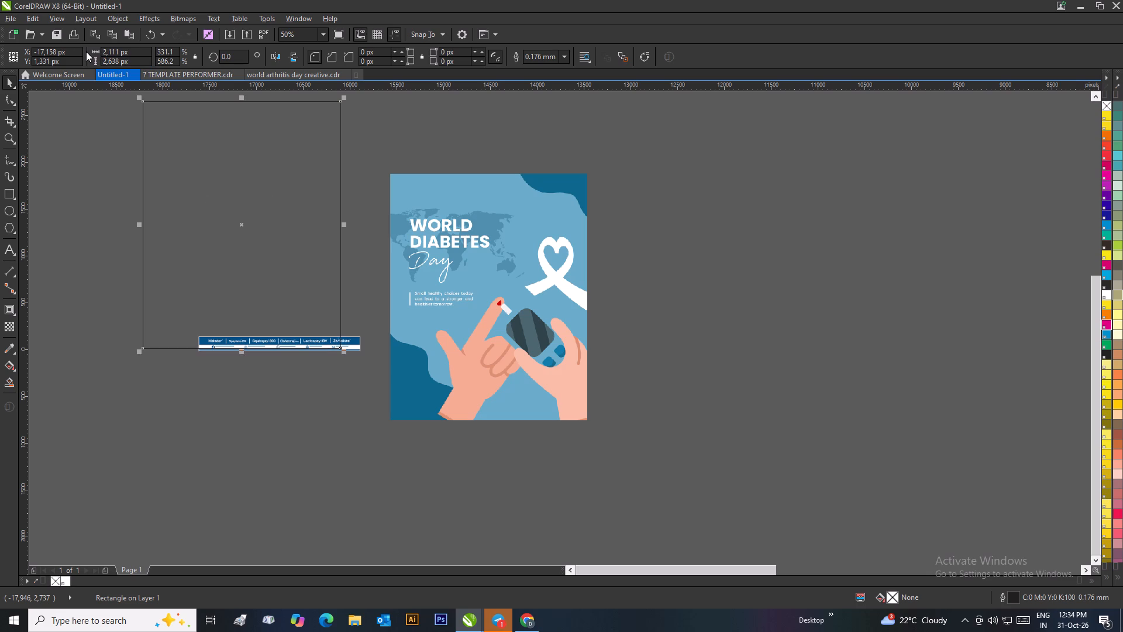
Move the resized rectangle off the footer strip into the empty area on the other side of the poster.
drag(309, 236, 901, 308)
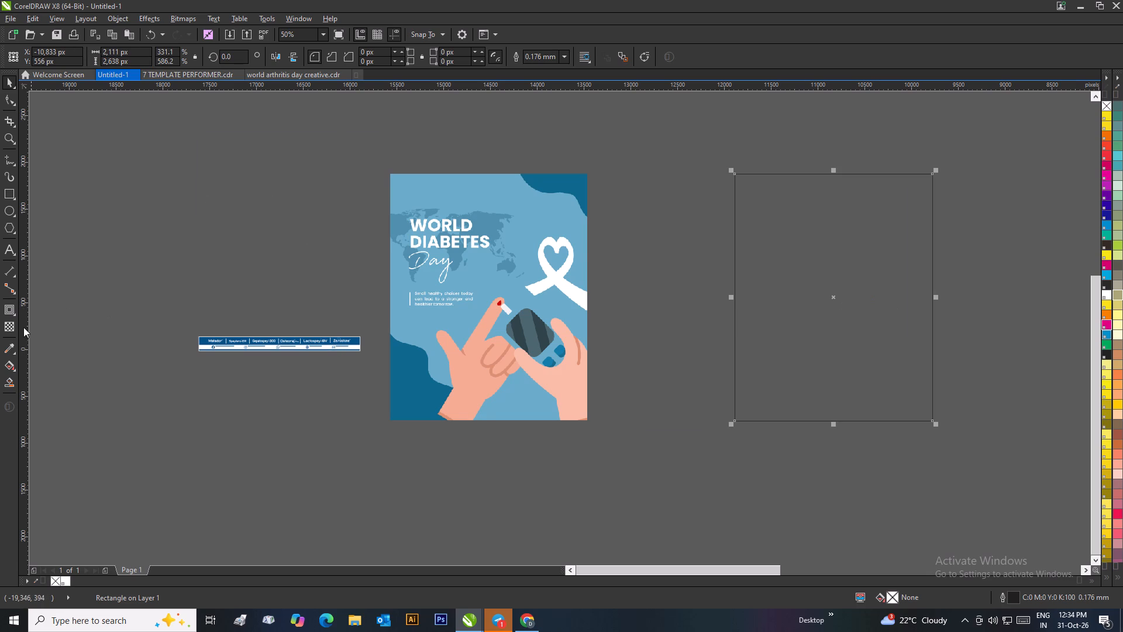
Fill the empty rectangle with the poster's light blue background colour, sampled with the Color Eyedropper.
click(9, 346)
click(500, 182)
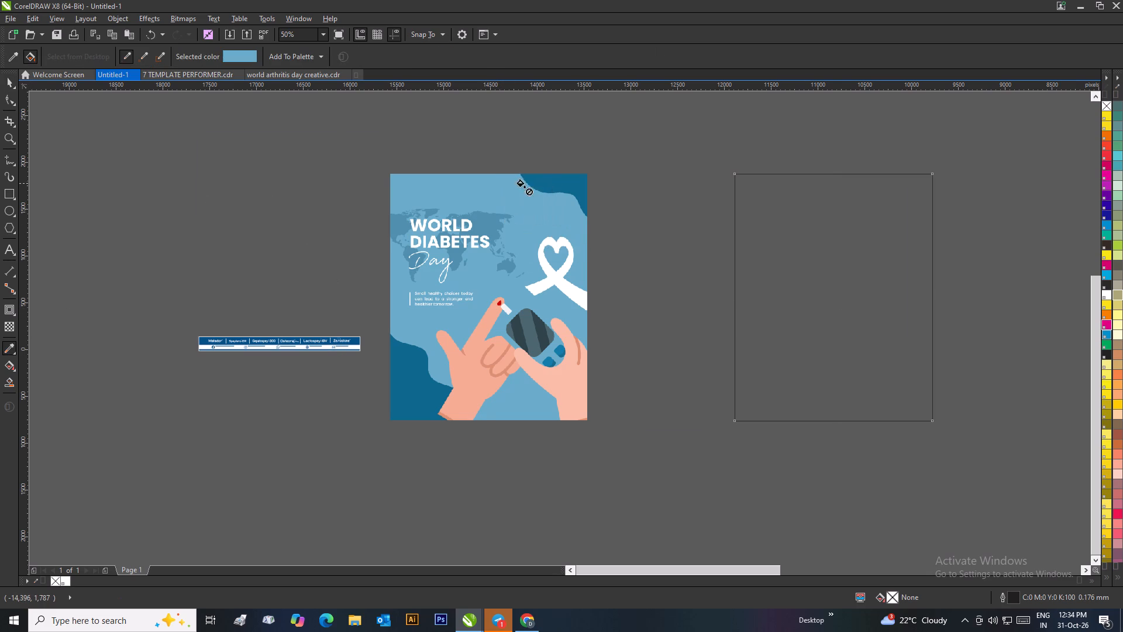
click(832, 229)
click(9, 81)
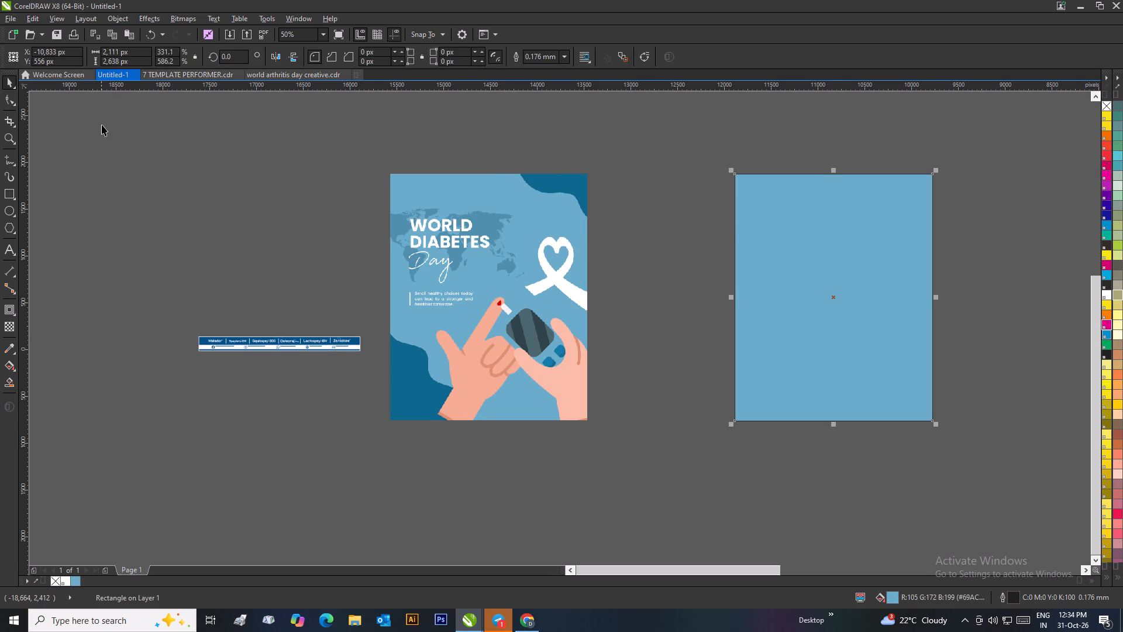
click(102, 125)
Remove the outline of the light blue rectangle by setting its outline width to None.
click(731, 273)
click(749, 268)
click(561, 61)
click(551, 68)
click(658, 171)
Move the light blue rectangle closer to the poster, leaving a small gap between them.
drag(775, 227, 771, 231)
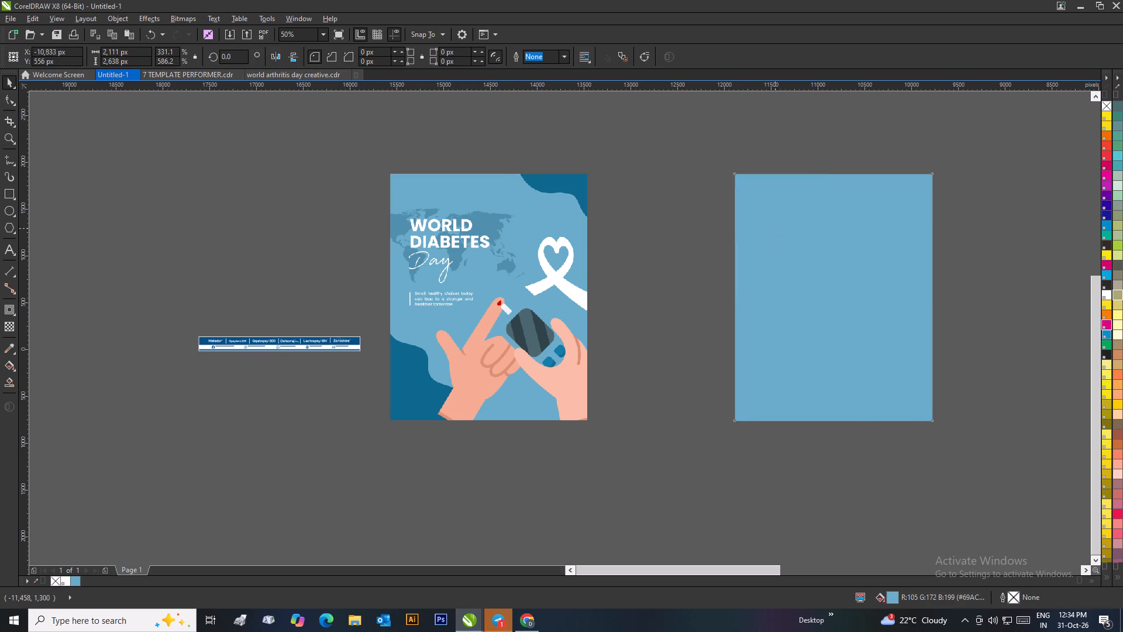
drag(771, 231, 662, 228)
click(600, 214)
Enlarge the World Diabetes Day poster proportionally to about 2143 × 2679 px.
click(577, 201)
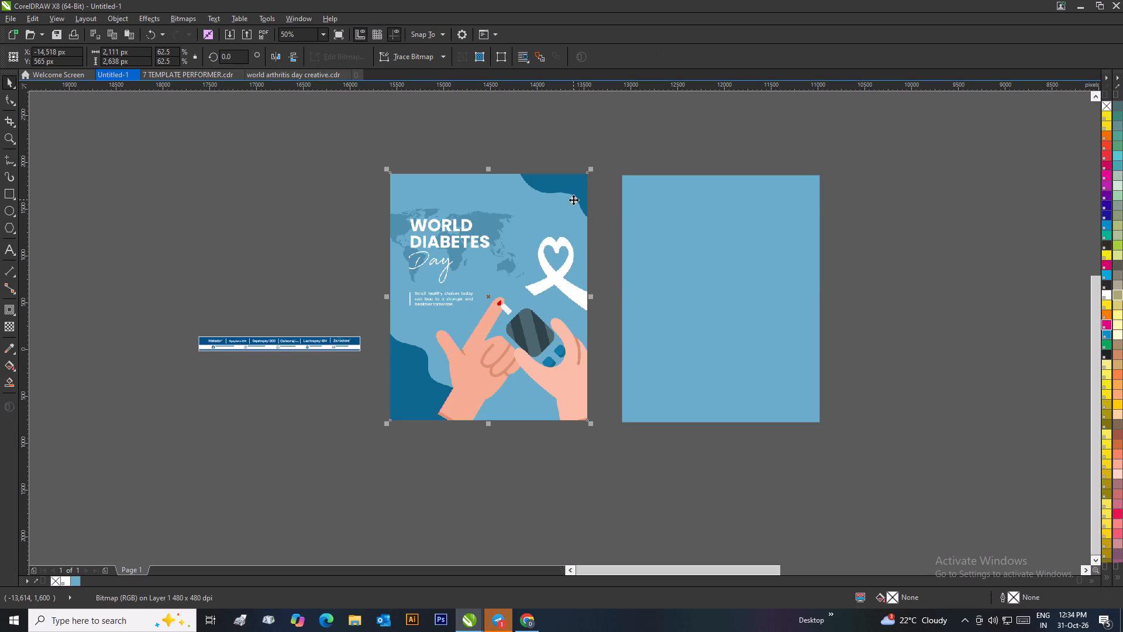
drag(594, 171, 601, 167)
click(605, 150)
PowerClip the World Diabetes Day poster inside the light blue rectangle.
click(557, 185)
right_click(557, 185)
click(596, 195)
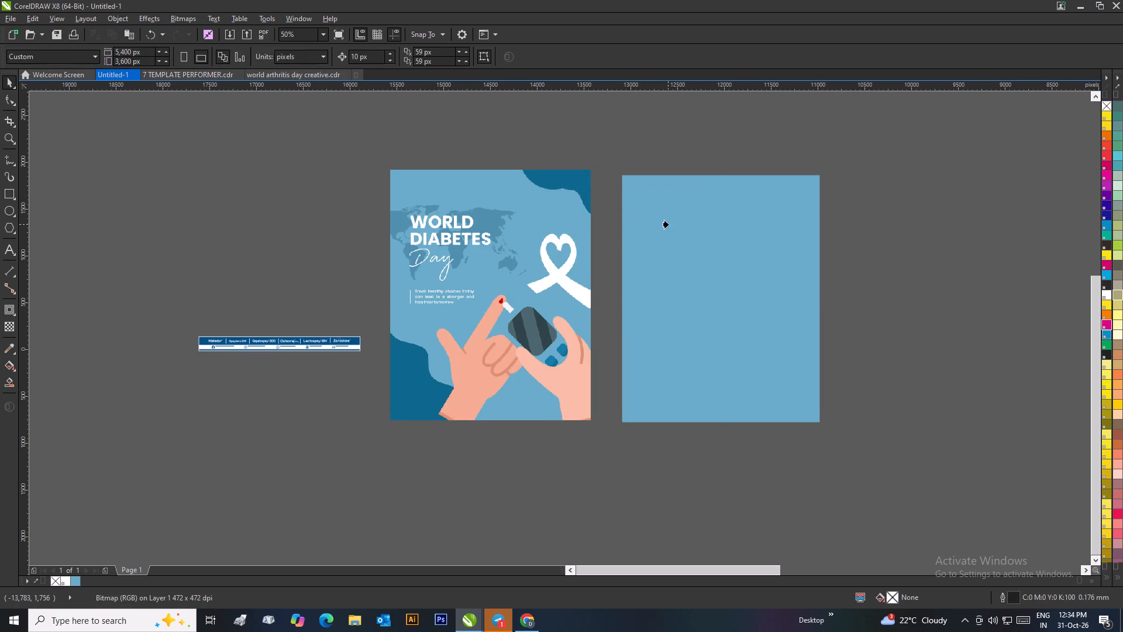
click(668, 224)
Move the light blue PowerClip rectangle to where the poster stood, beside the footer strip.
drag(690, 250, 456, 284)
Edit the PowerClip contents and move the poster over the frame, aligning it to the frame's upper-left corner.
right_click(455, 284)
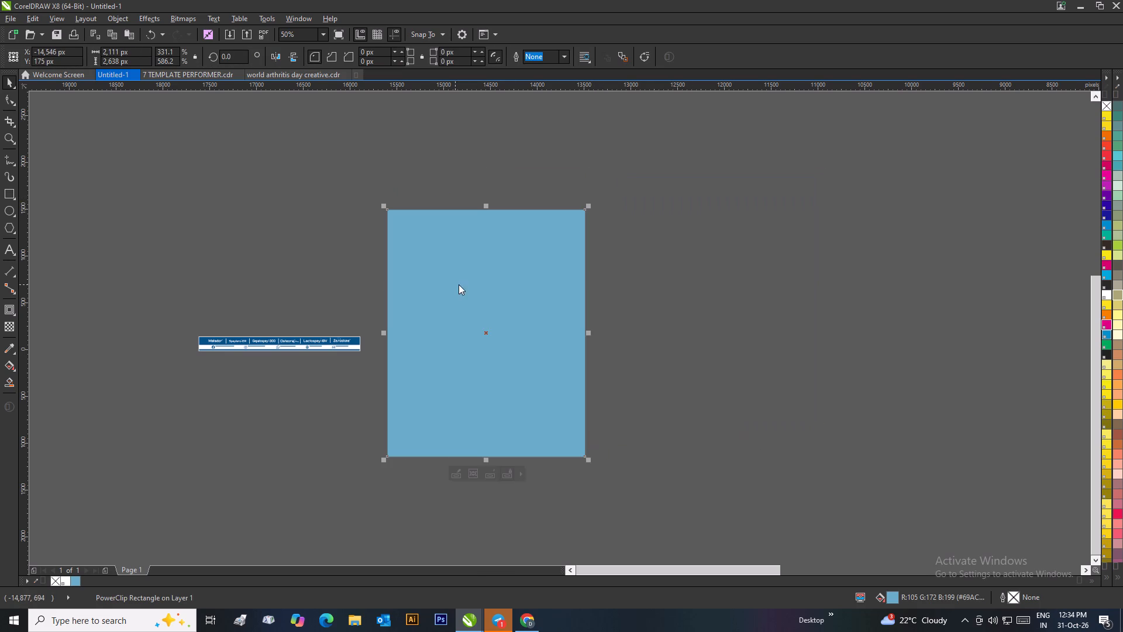
click(490, 284)
drag(292, 272, 487, 279)
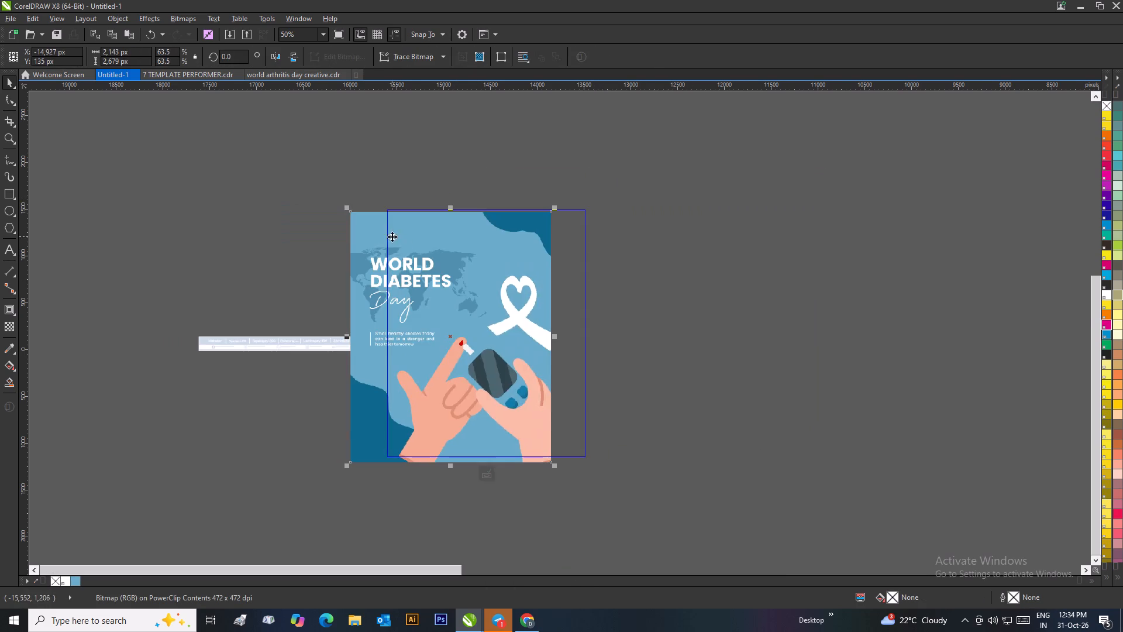
scroll(386, 229, up, 2)
drag(553, 318, 698, 307)
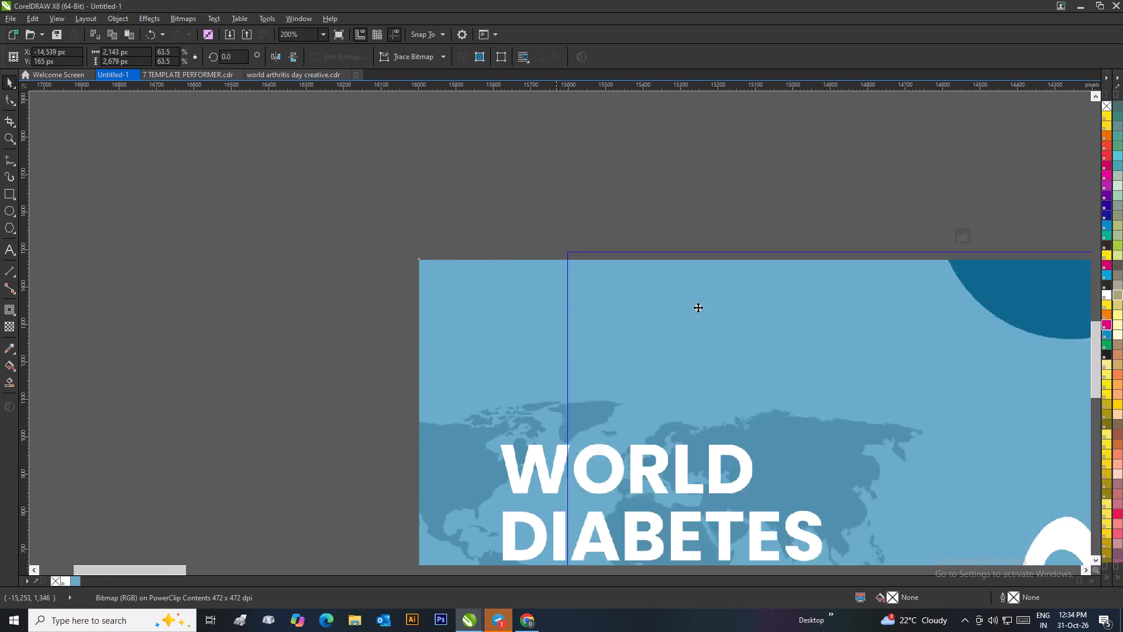
Scale the poster down from its lower-right corner to about 2125 × 2656 px and finish editing the PowerClip.
scroll(695, 310, down, 4)
scroll(628, 418, up, 3)
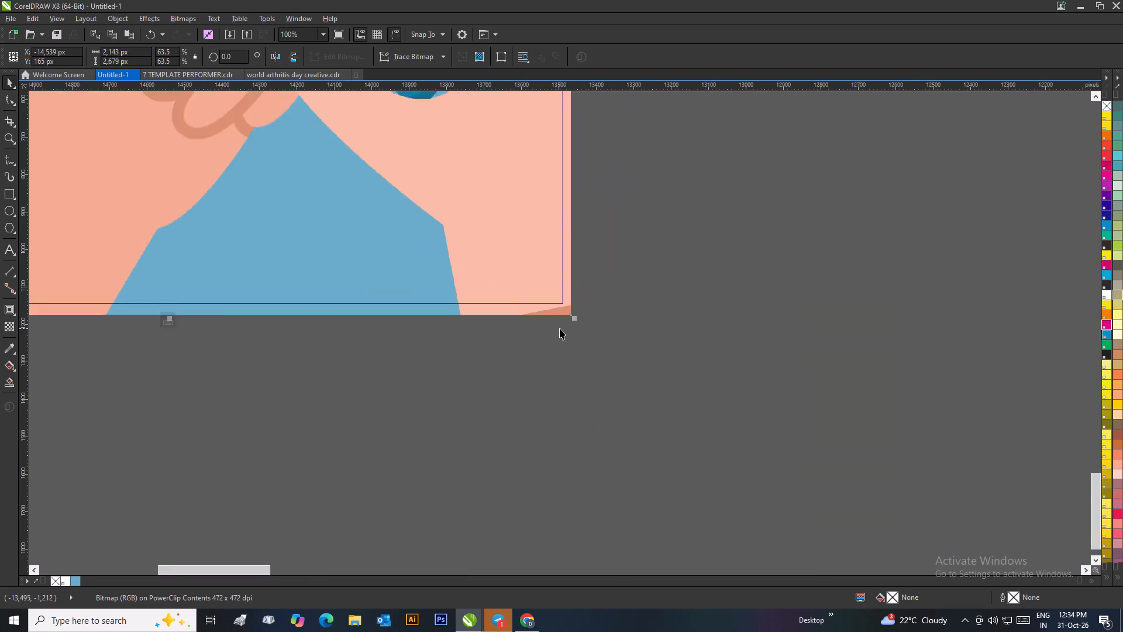
scroll(560, 328, up, 1)
drag(587, 304, 573, 289)
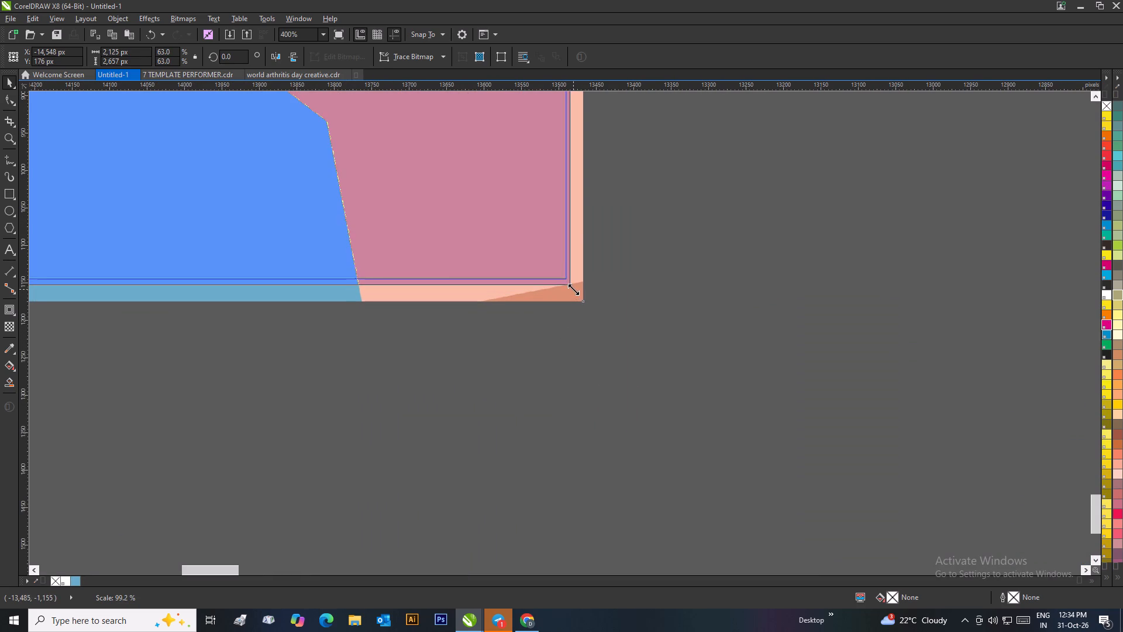
drag(573, 289, 573, 288)
scroll(574, 290, down, 3)
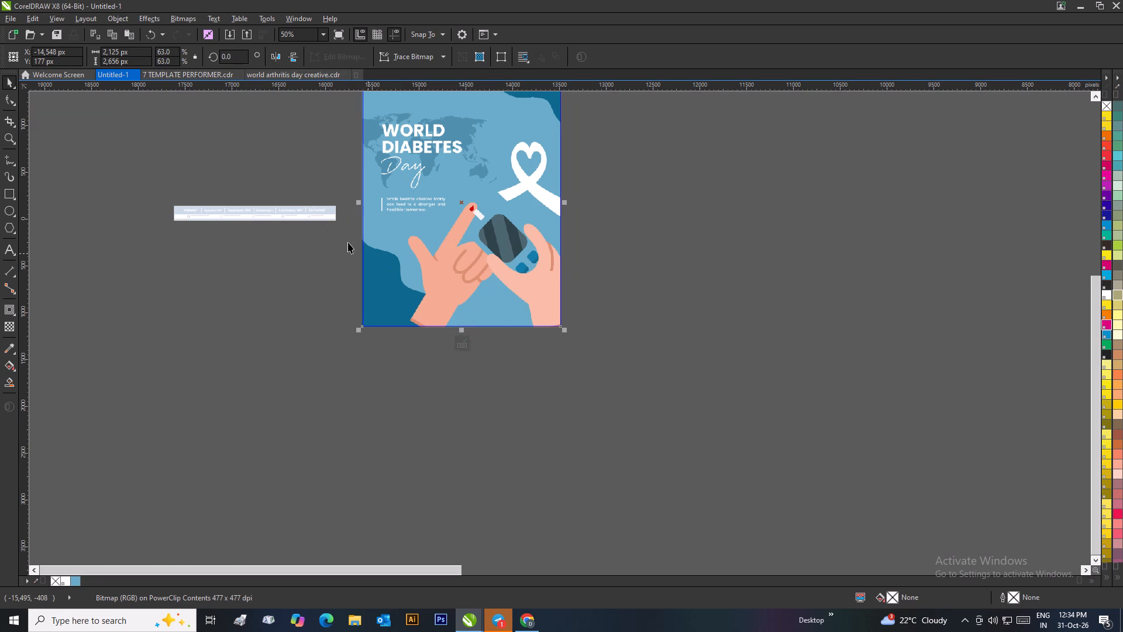
click(457, 337)
click(512, 351)
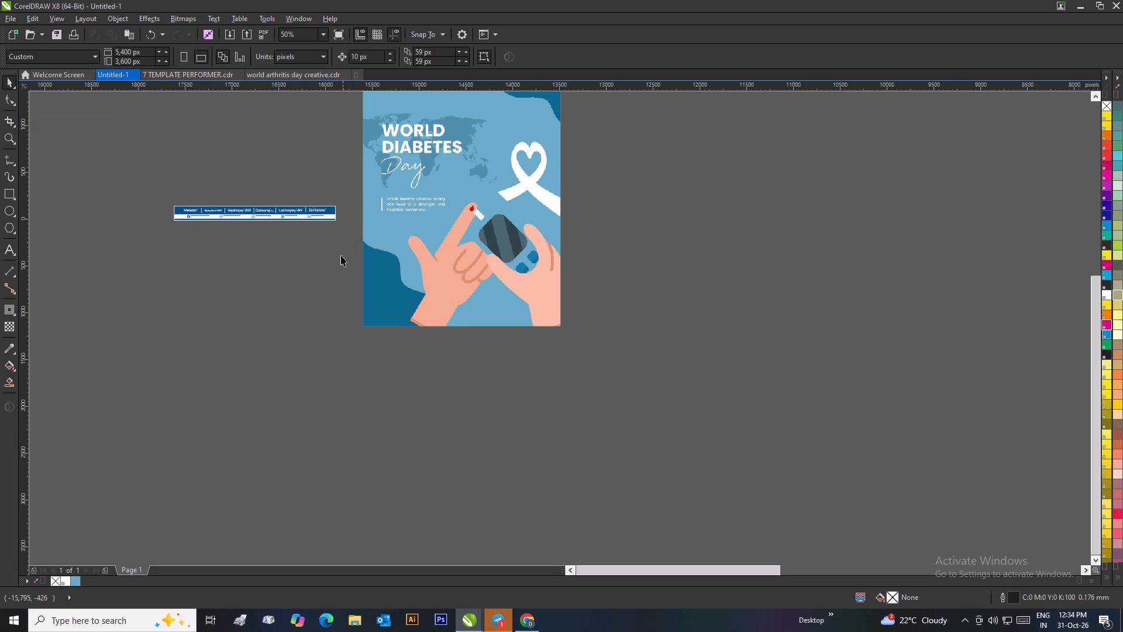
Move the Spey footer strip below the poster and PowerClip it inside the poster's rectangle.
click(321, 212)
drag(295, 215, 529, 359)
right_click(523, 354)
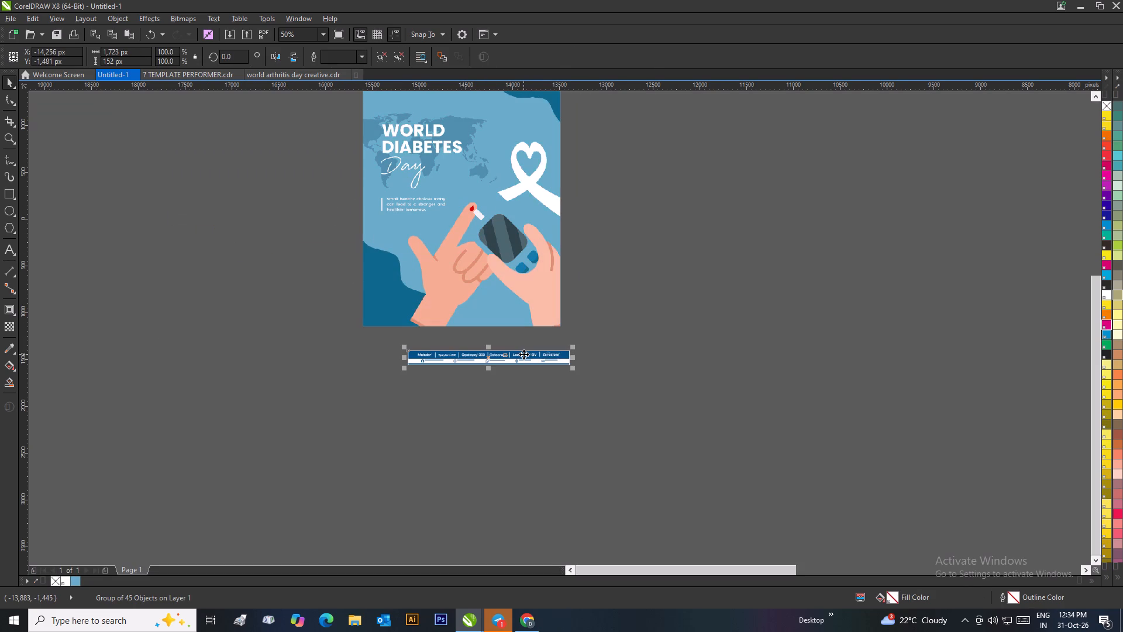
click(559, 53)
click(511, 291)
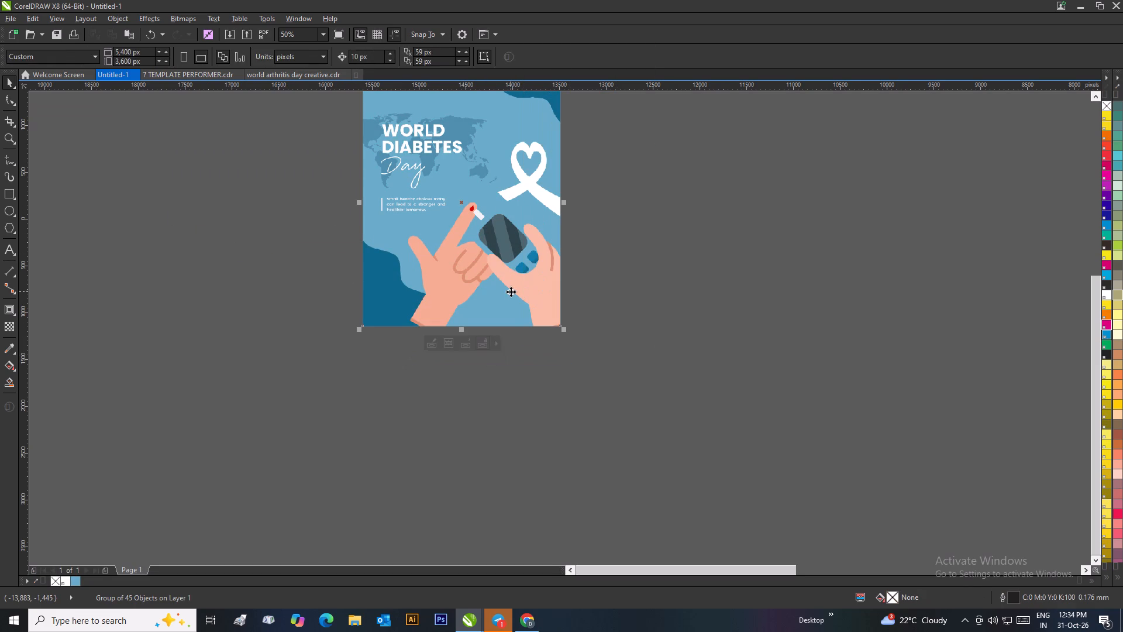
Edit the PowerClip contents and align the footer strip with the lower-left corner of the poster frame.
right_click(511, 291)
click(546, 288)
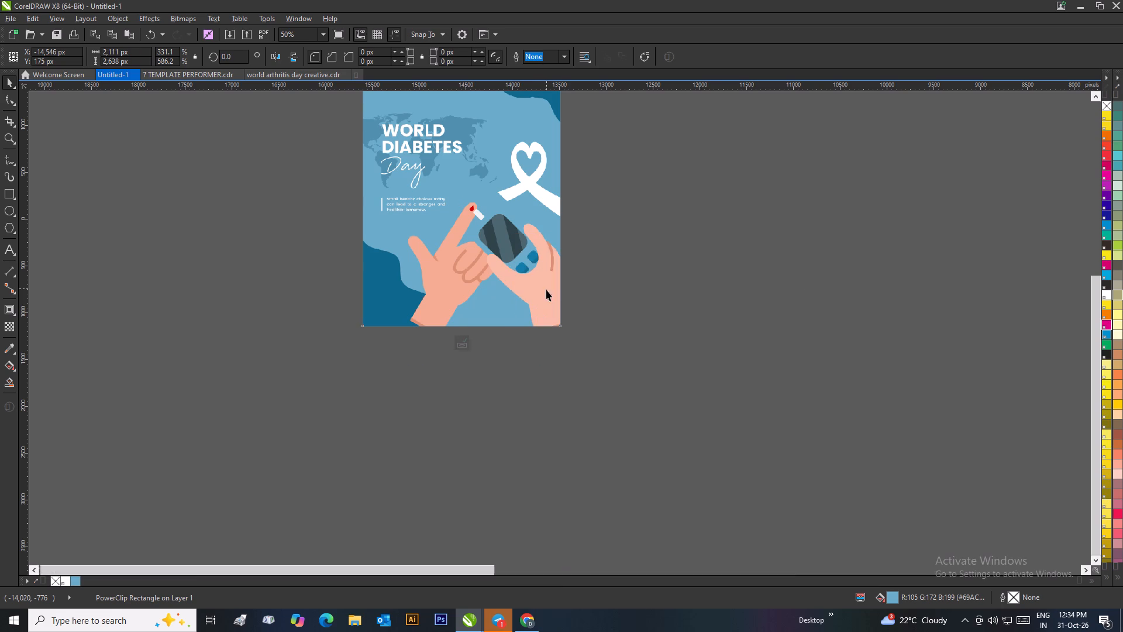
click(521, 352)
scroll(428, 360, up, 1)
drag(560, 327, 511, 291)
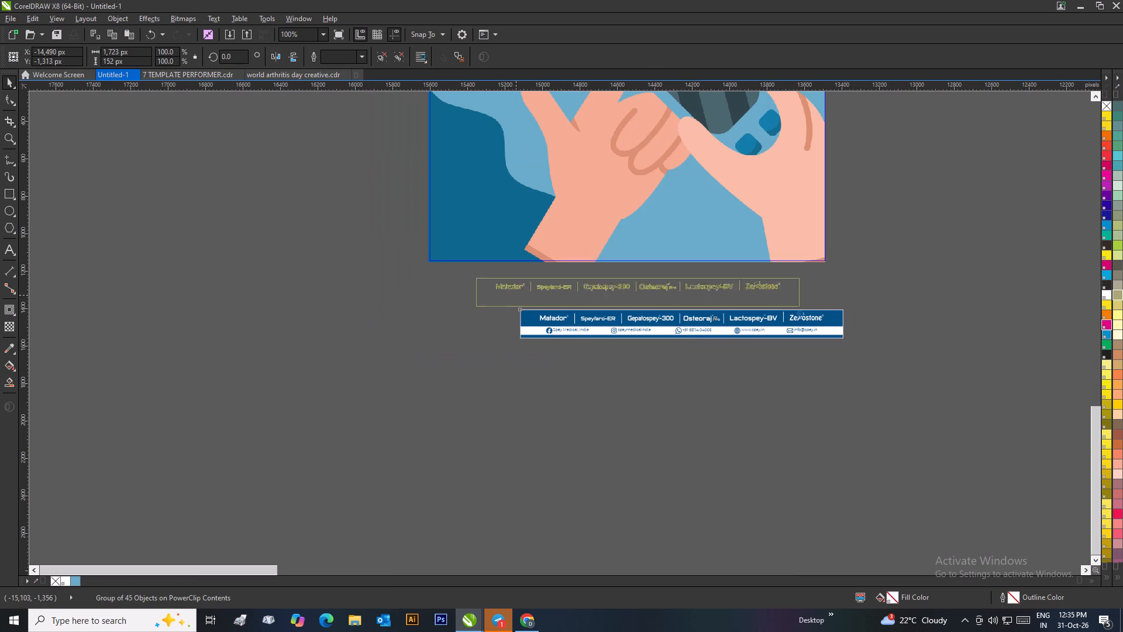
drag(511, 291, 470, 251)
scroll(442, 253, up, 2)
drag(553, 329, 547, 328)
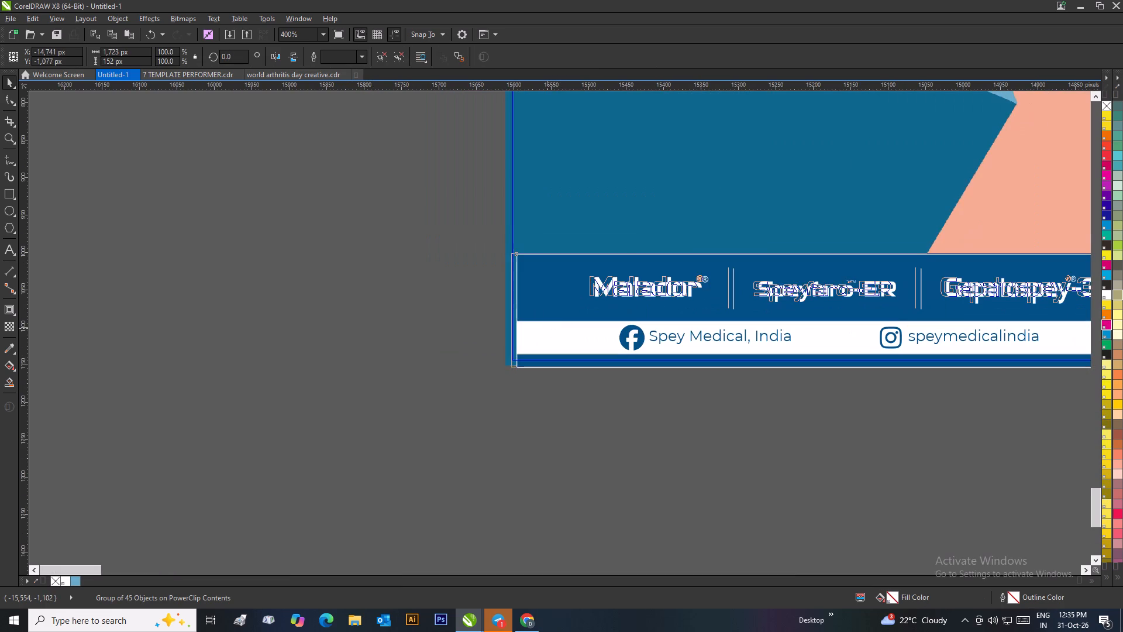
drag(547, 328, 545, 324)
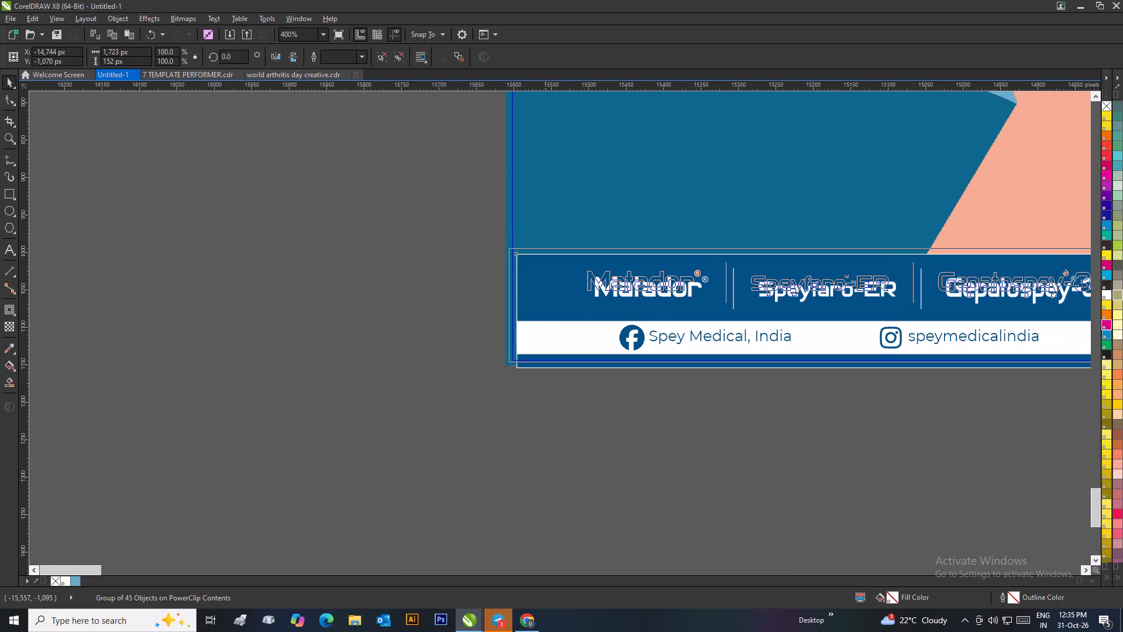
drag(545, 324, 546, 321)
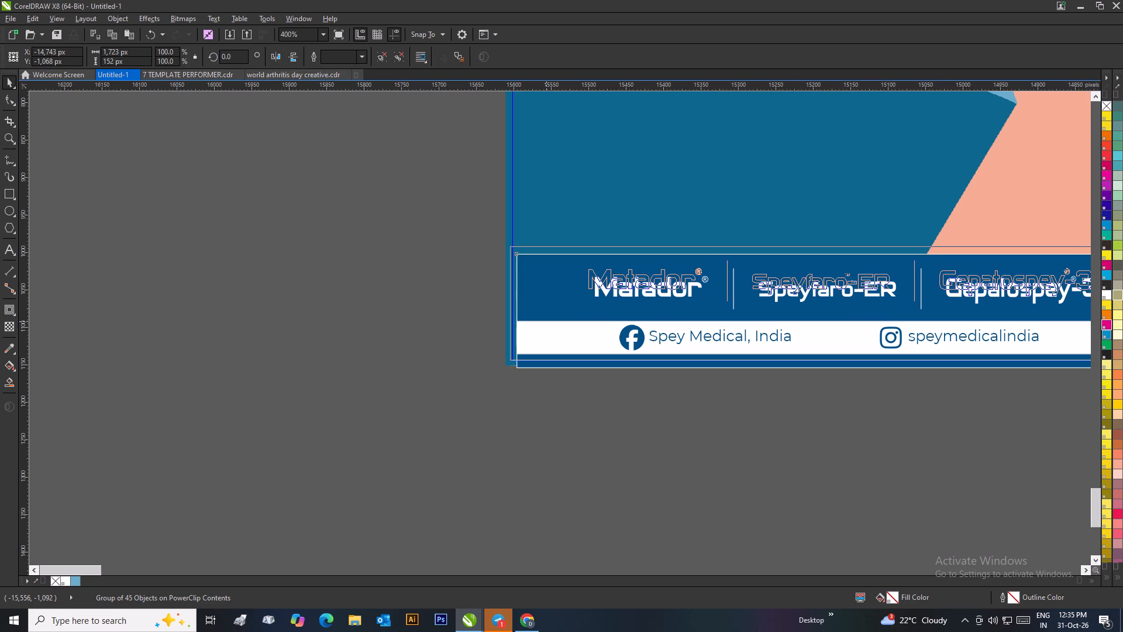
drag(546, 321, 545, 323)
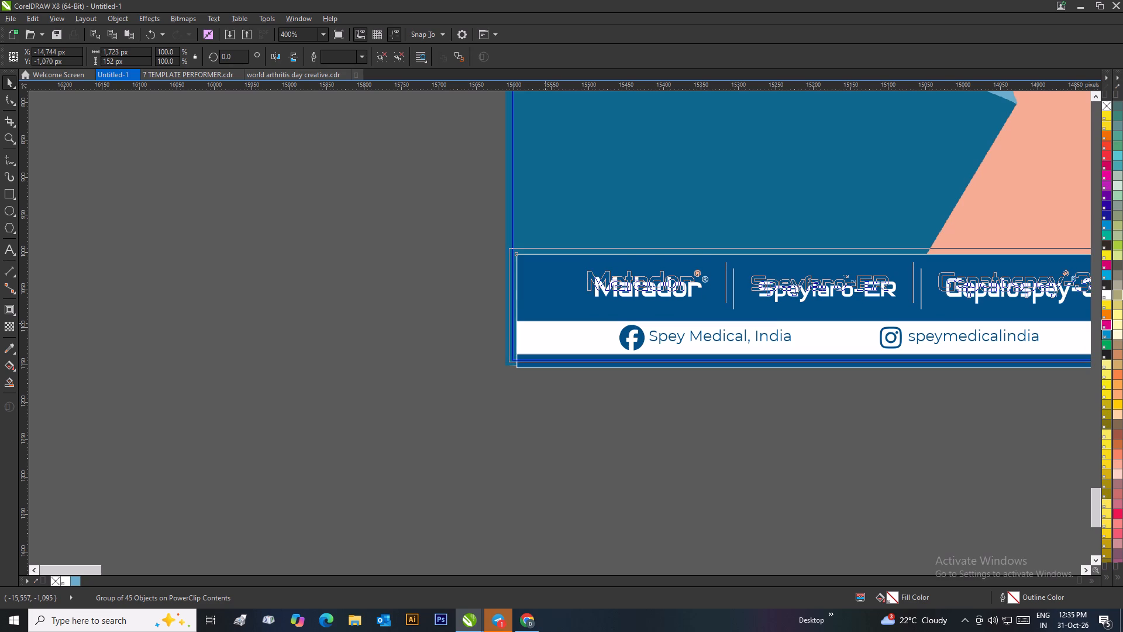
drag(545, 323, 547, 324)
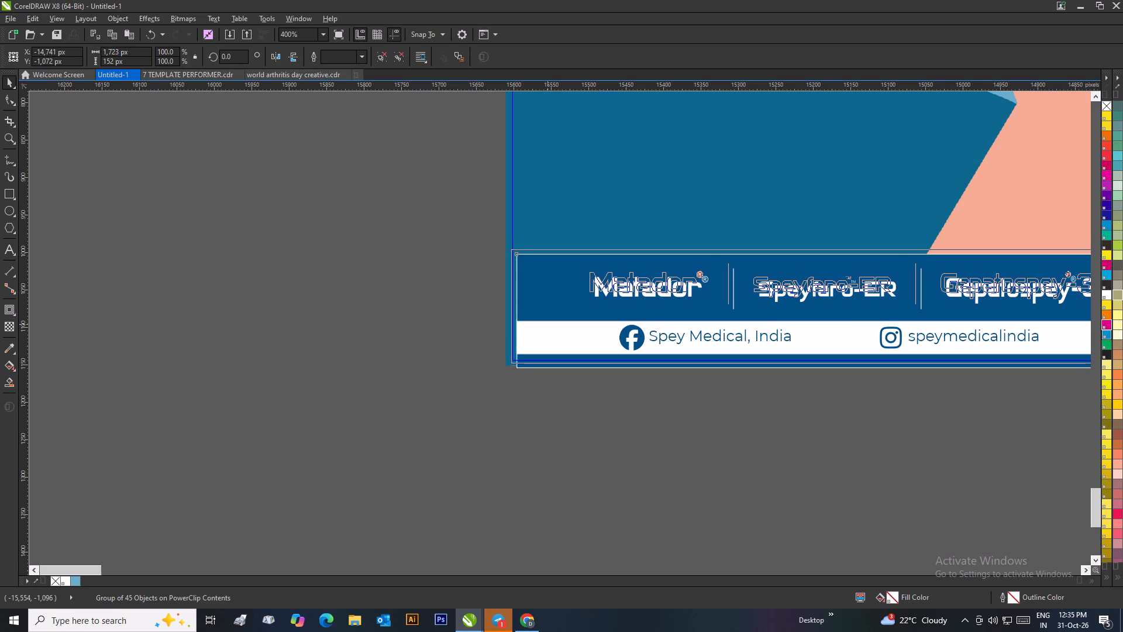
drag(547, 324, 546, 323)
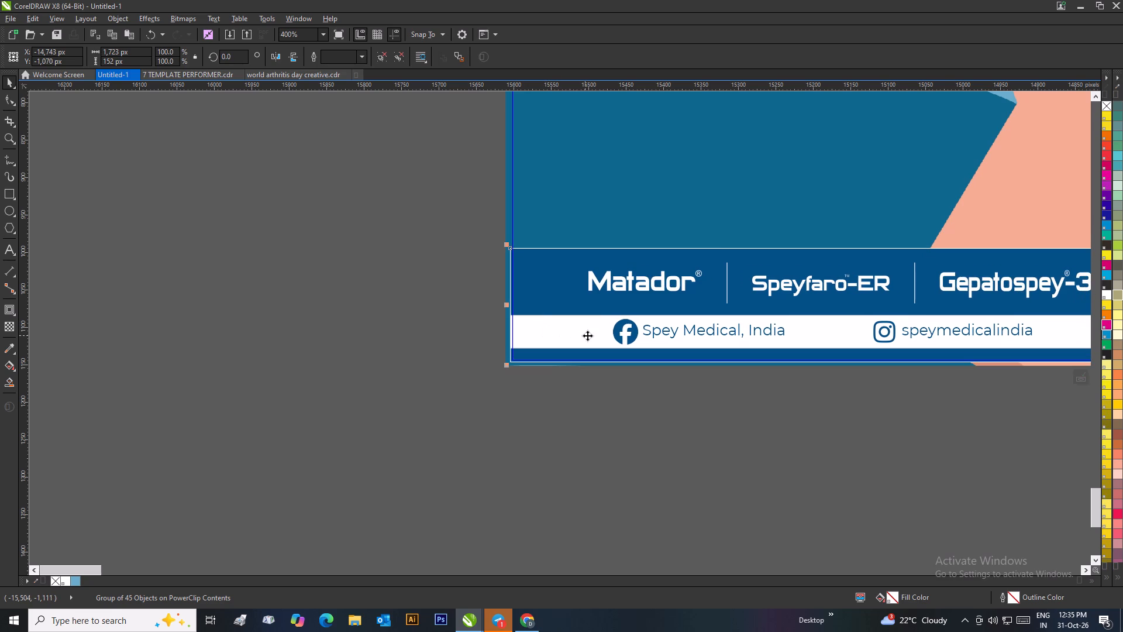
Scale the footer strip up proportionally to about 2123 × 187 px and centre it horizontally on the poster.
scroll(592, 313, down, 1)
scroll(994, 349, down, 1)
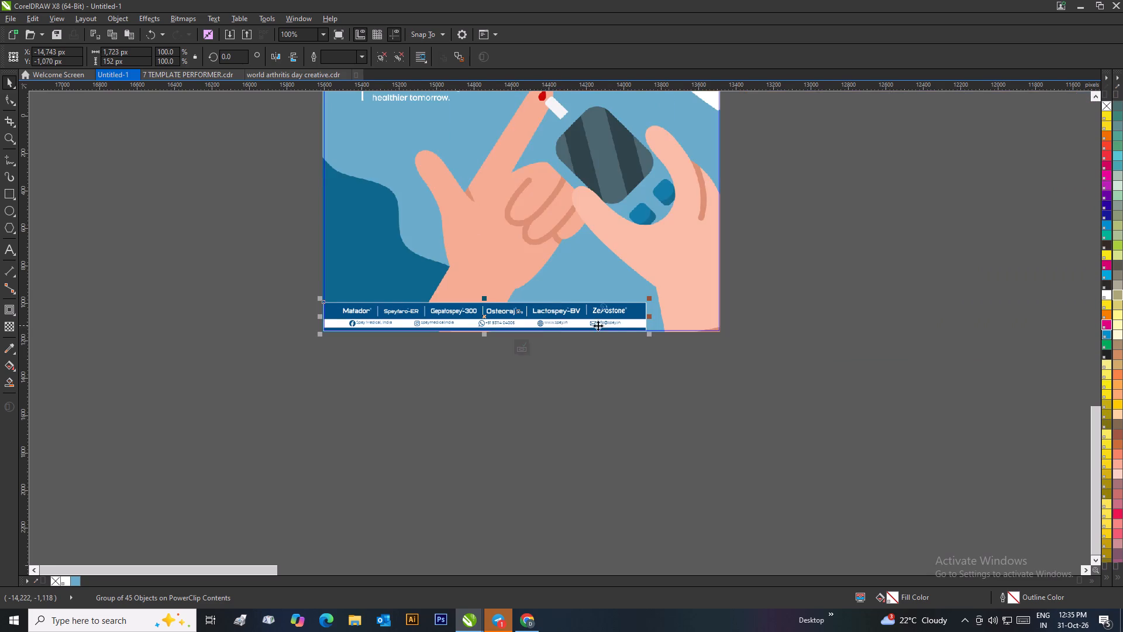
scroll(620, 327, up, 1)
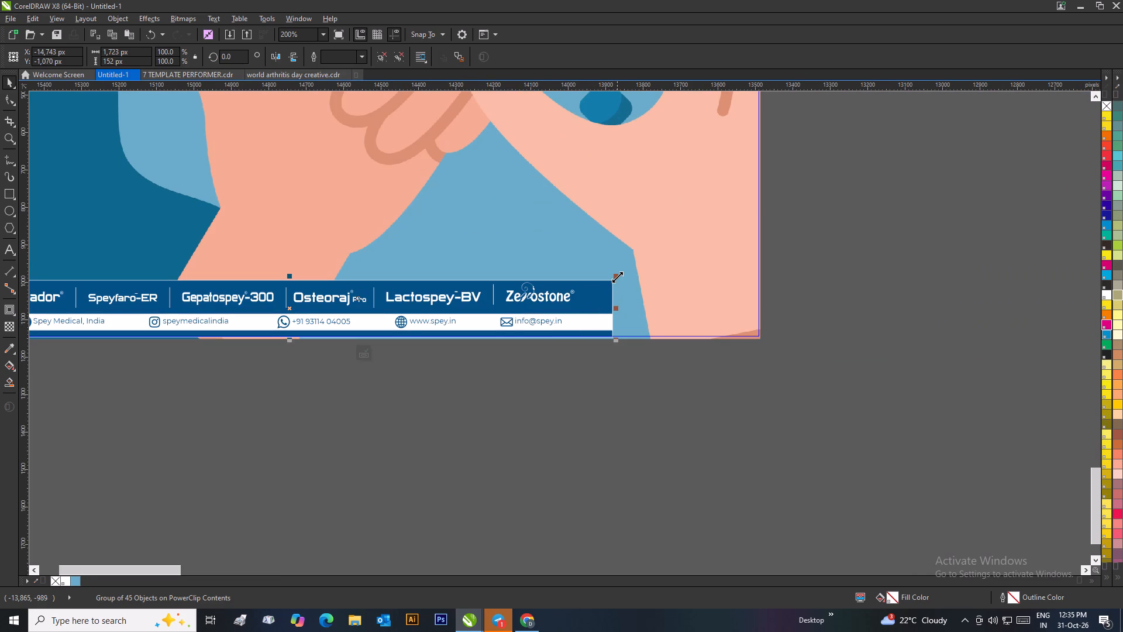
drag(617, 277, 763, 242)
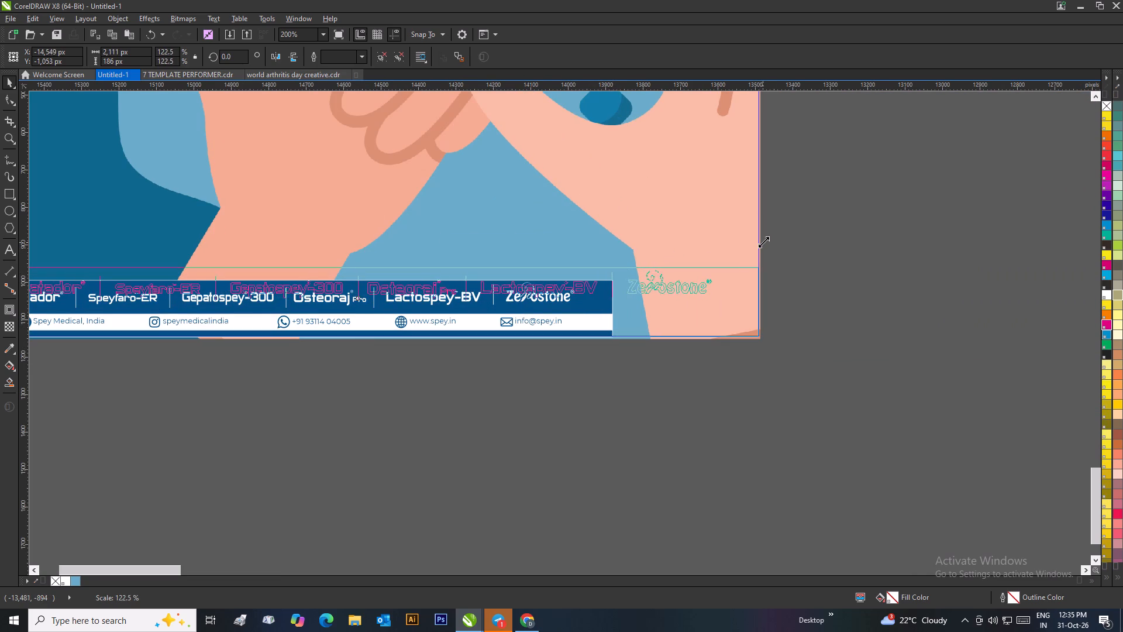
drag(763, 242, 765, 242)
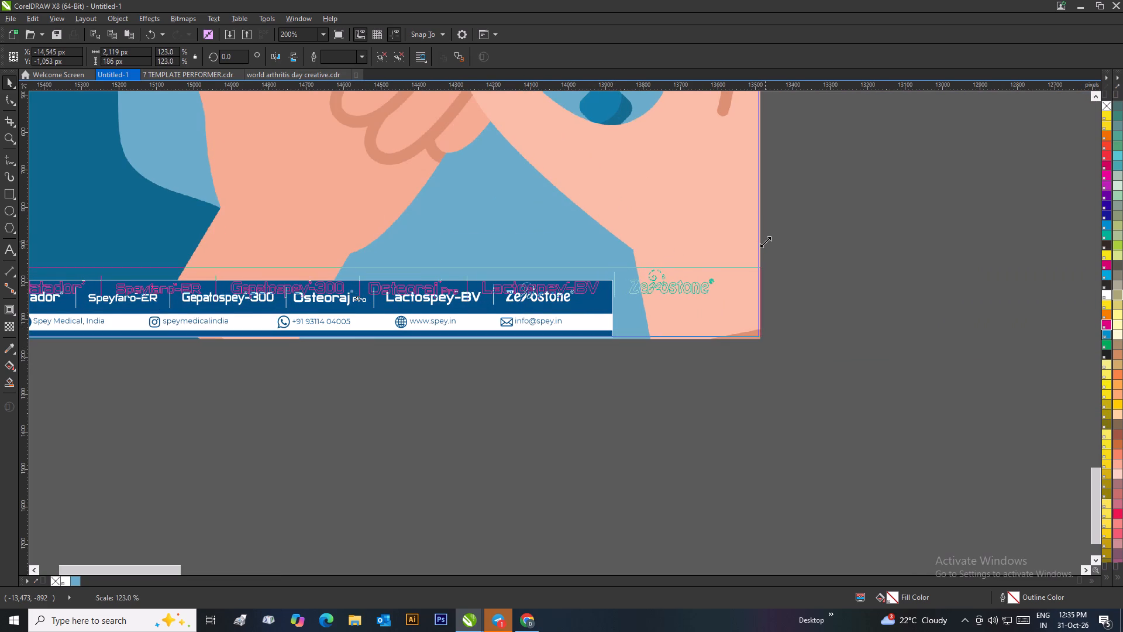
drag(765, 242, 767, 242)
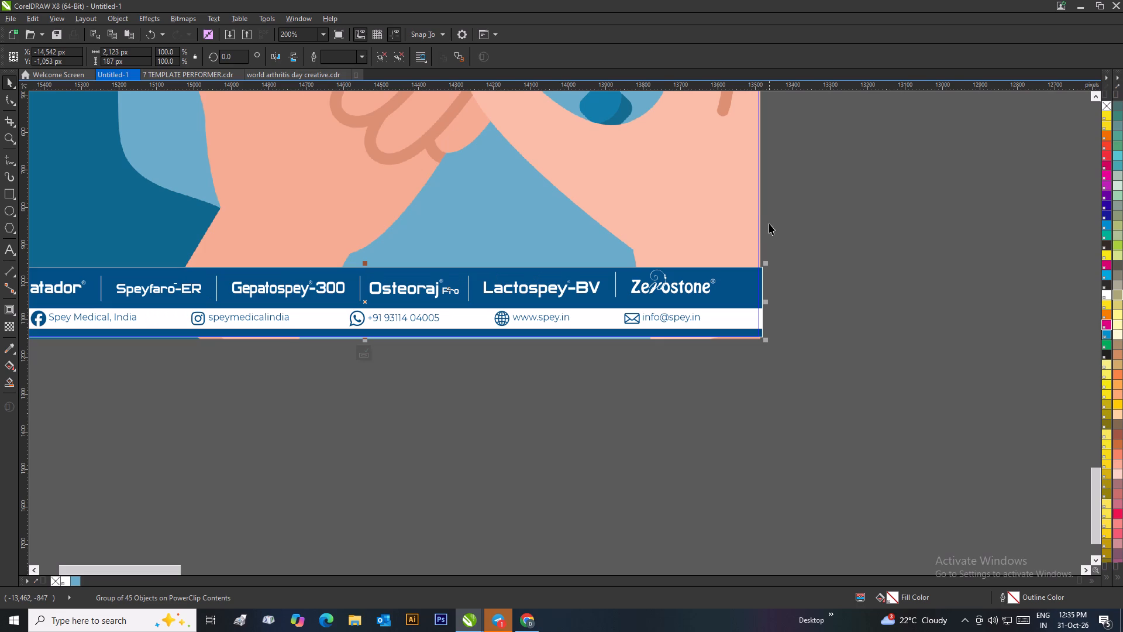
shift+click(705, 236)
key(c)
click(695, 373)
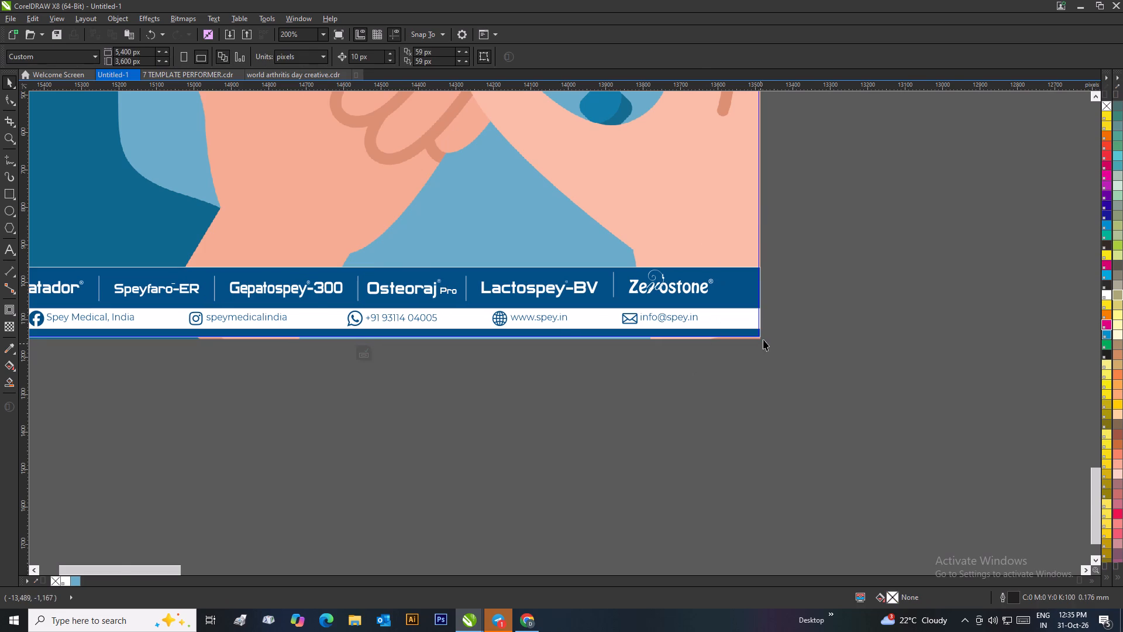
Ungroup all objects in the Spey footer strip.
scroll(762, 328, up, 3)
scroll(536, 391, up, 1)
scroll(615, 341, down, 4)
scroll(560, 331, down, 2)
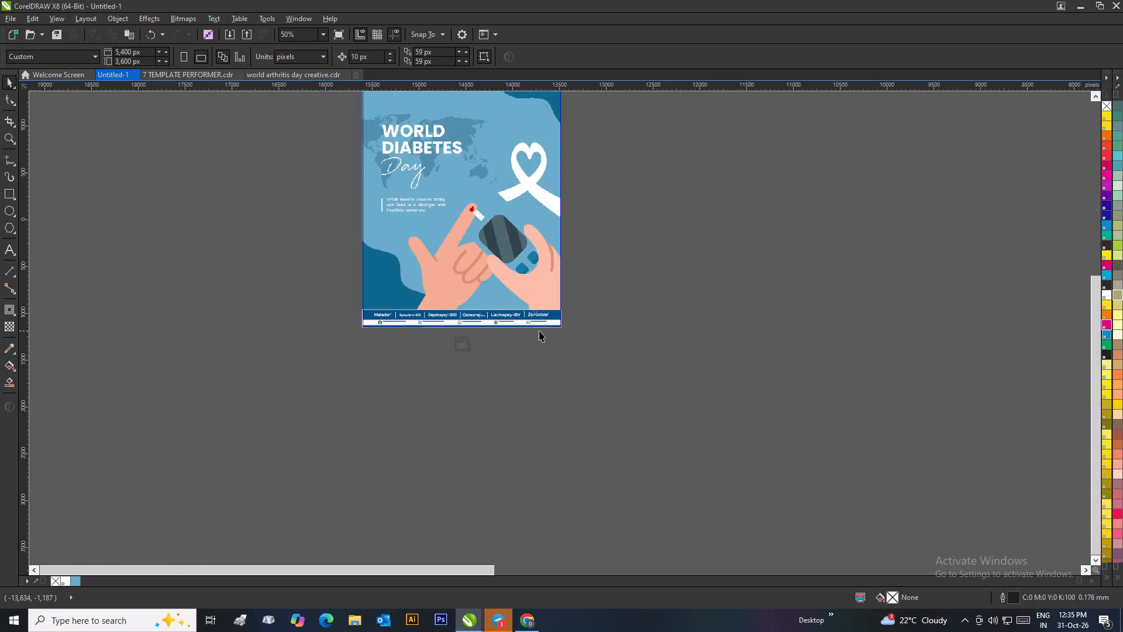
scroll(473, 327, up, 2)
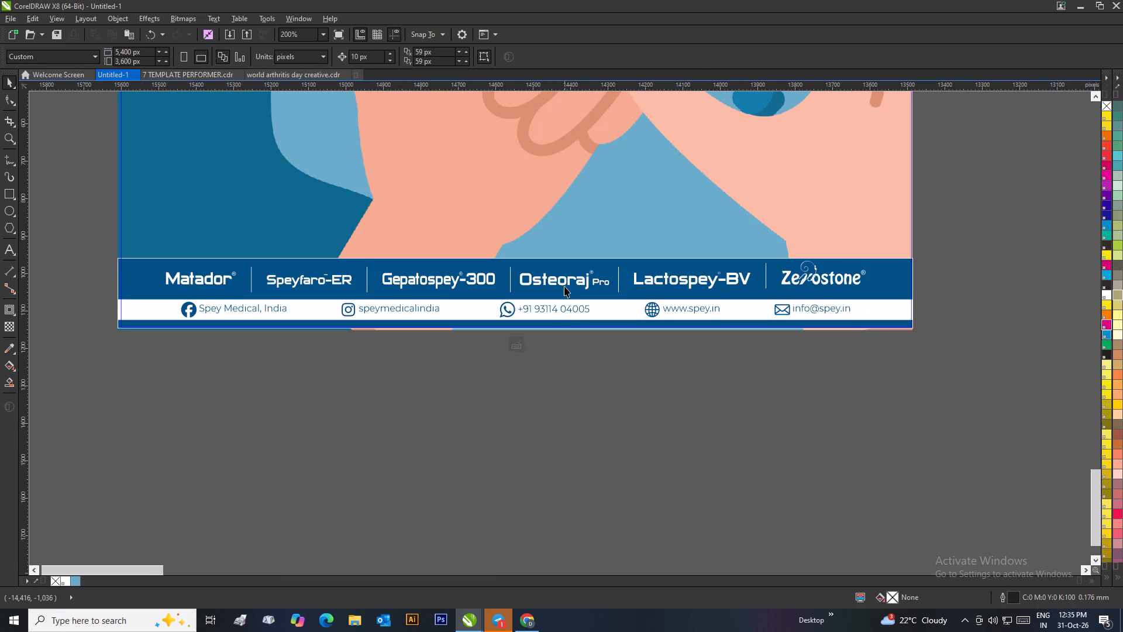
right_click(204, 268)
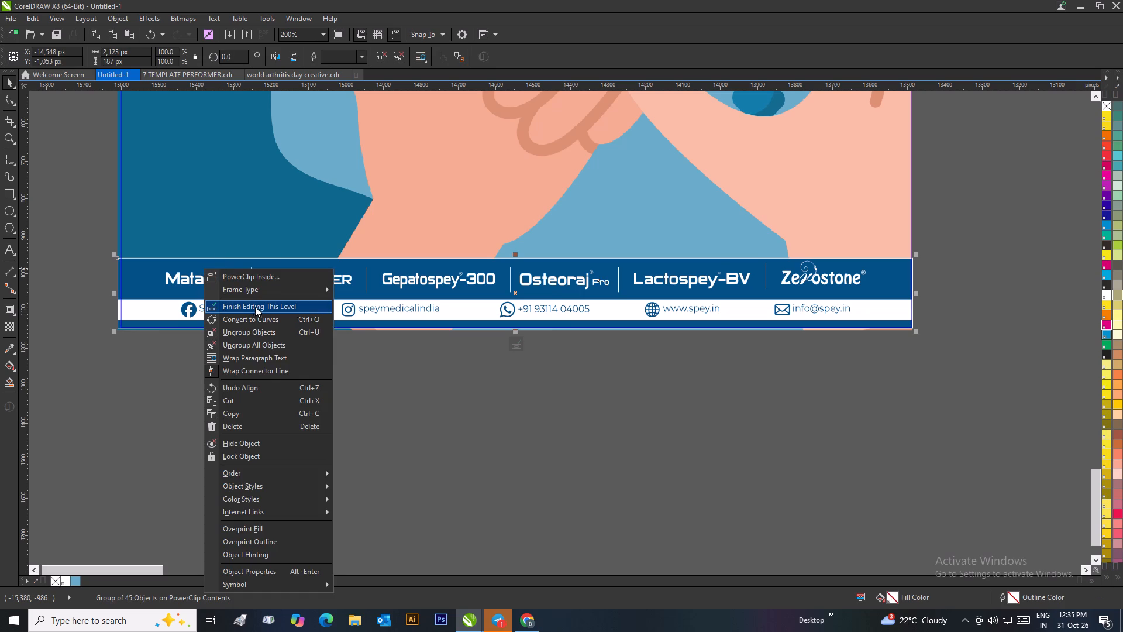
click(259, 345)
click(258, 362)
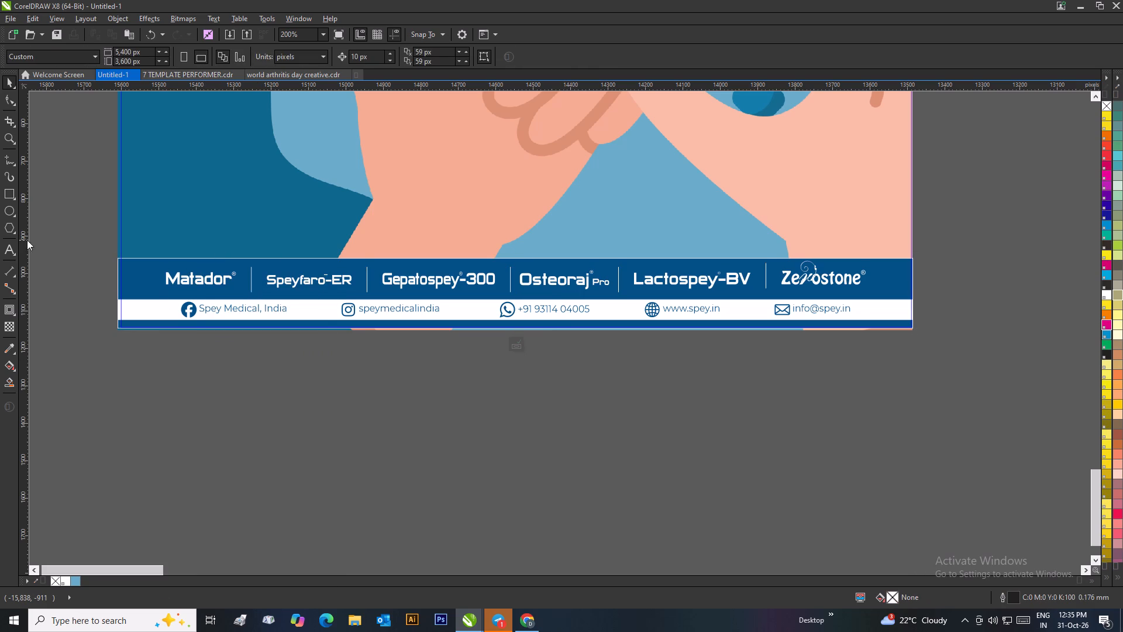
Sample the poster's dark teal-blue (#0D678C) with the Color Eyedropper and apply it to the footer strip's blue background.
click(12, 342)
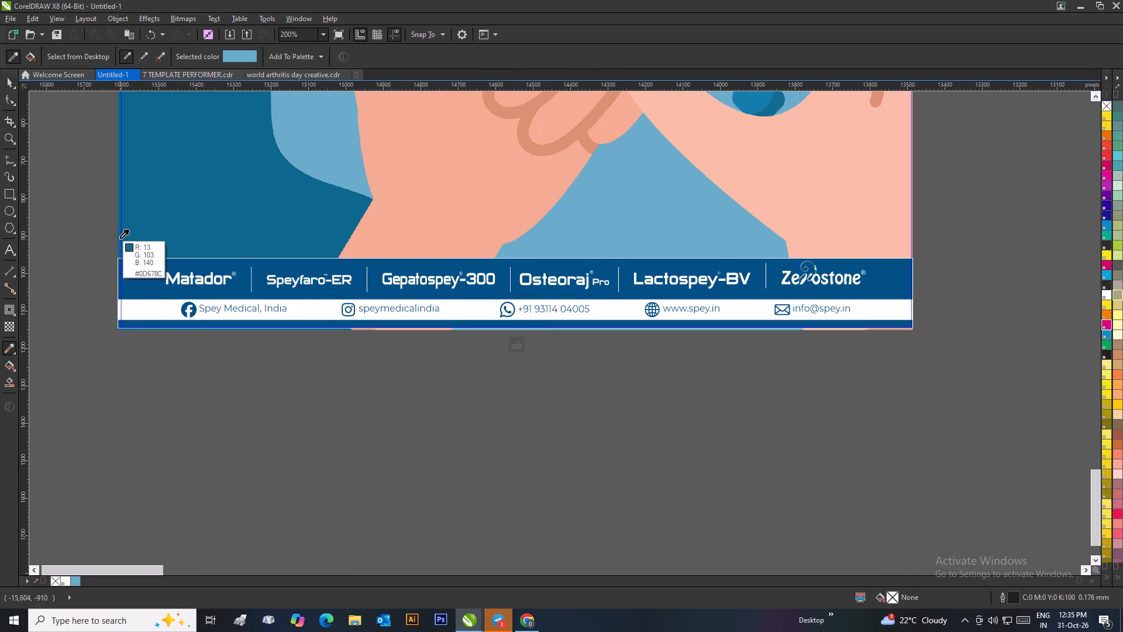
click(120, 237)
click(133, 281)
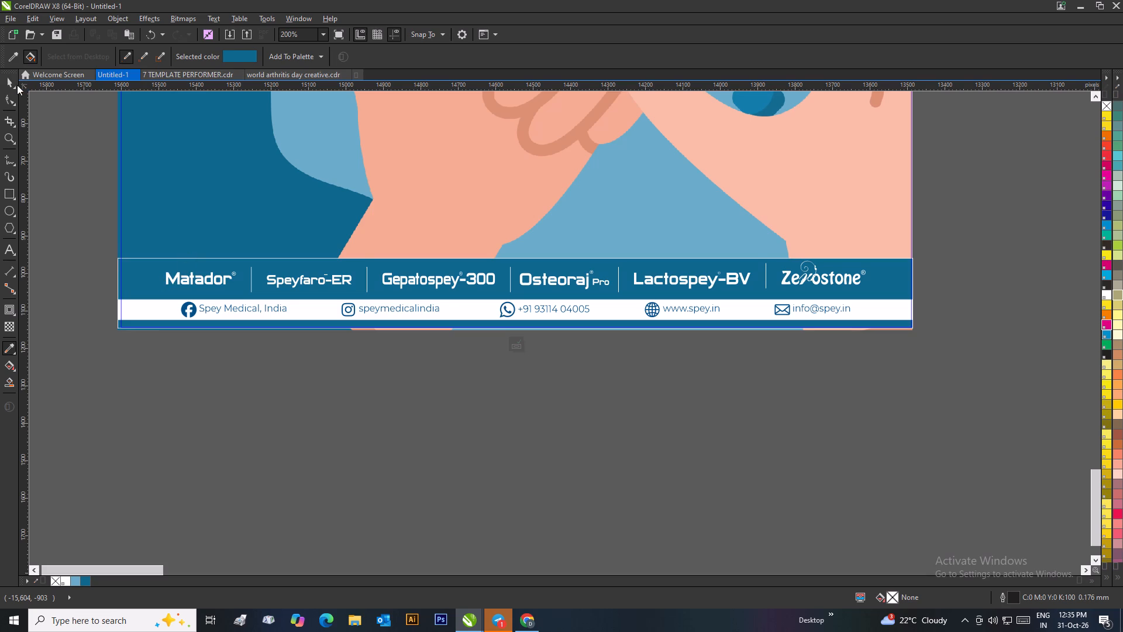
click(3, 80)
click(53, 159)
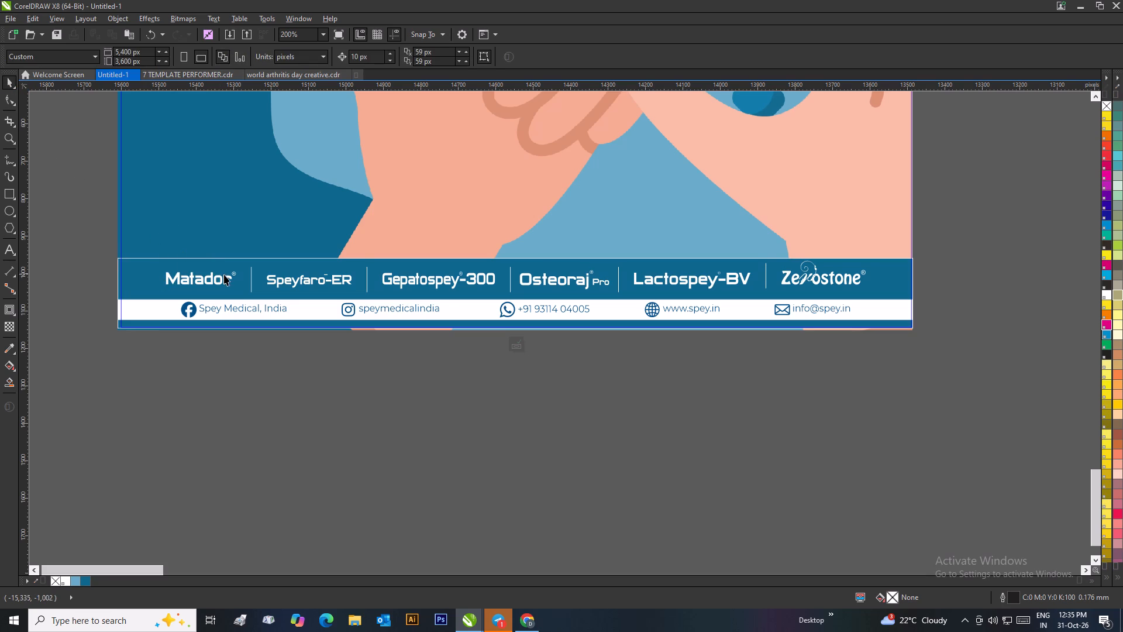
Finish editing the World Diabetes Day poster's PowerClip contents.
scroll(239, 283, down, 1)
scroll(577, 332, down, 1)
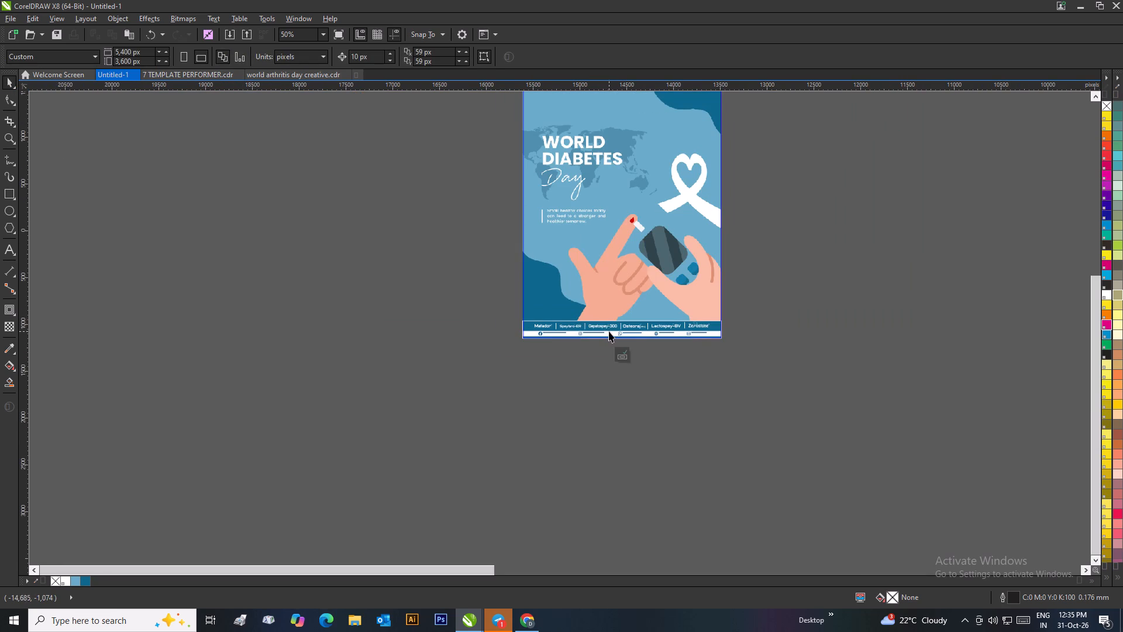
click(770, 305)
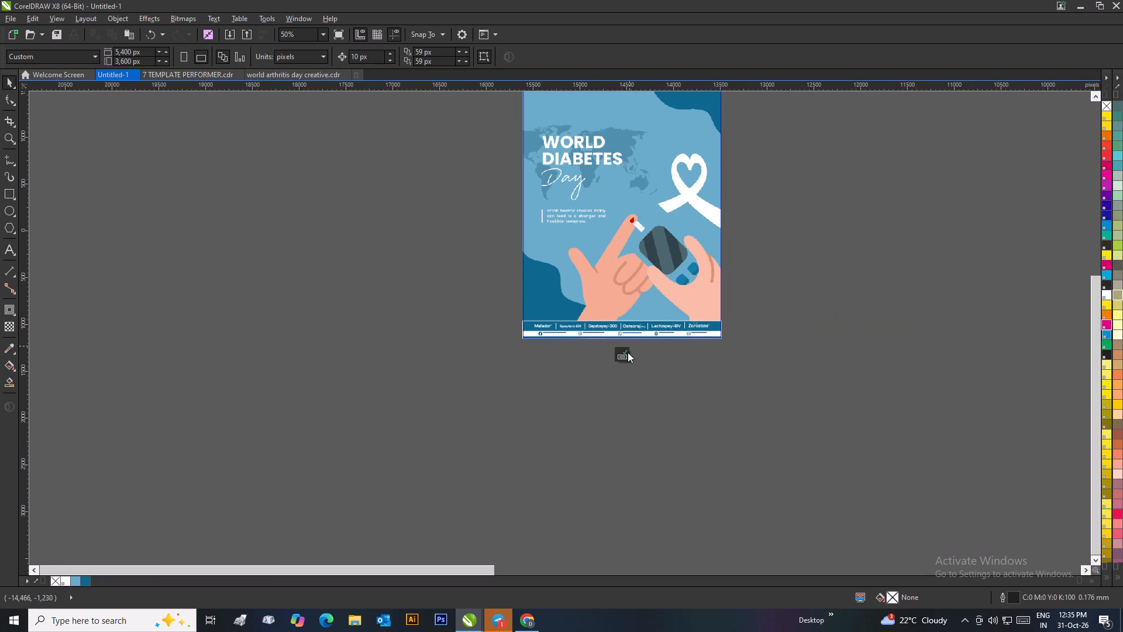
click(628, 352)
click(683, 353)
Examine the clipped footer strip up close and the complete World Diabetes Day poster.
scroll(633, 325, up, 3)
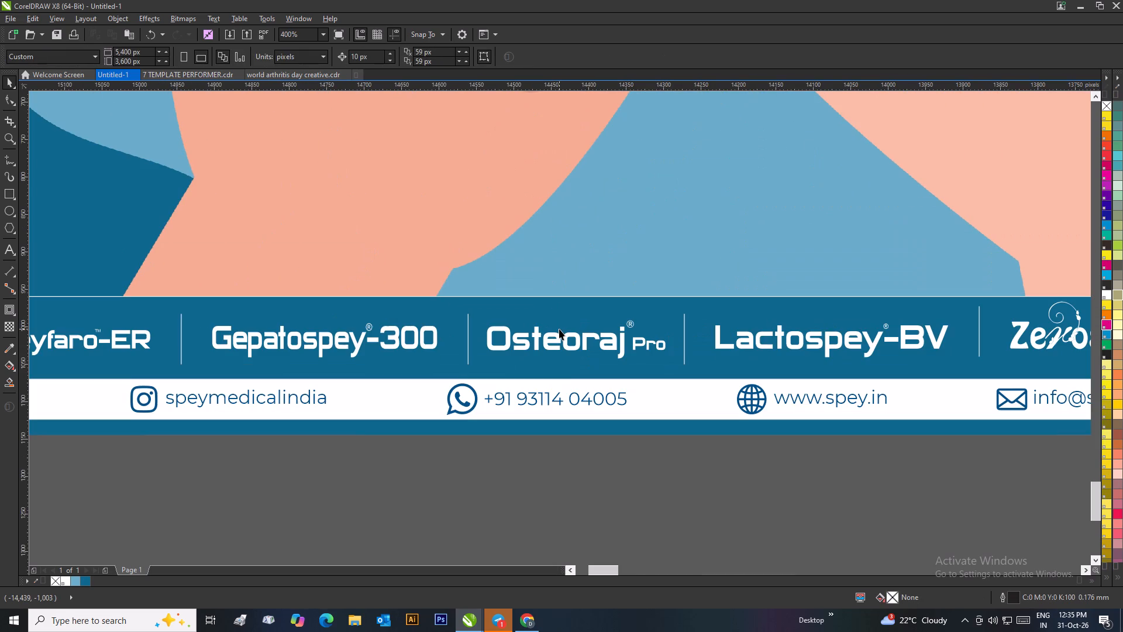
scroll(567, 381, down, 3)
scroll(561, 327, up, 2)
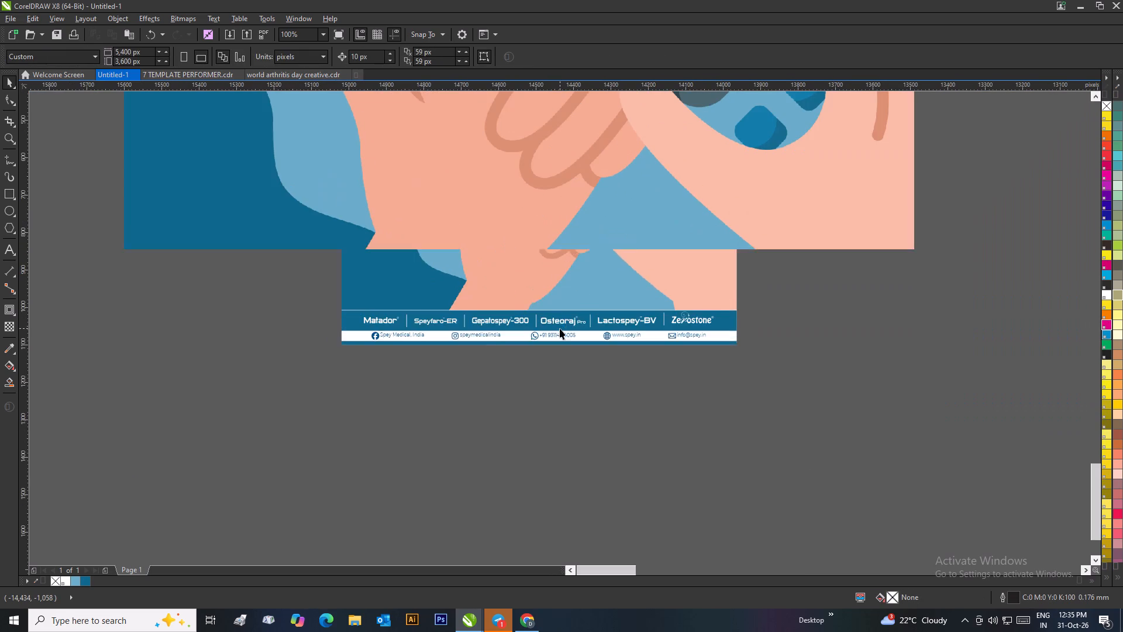
scroll(465, 341, up, 1)
right_click(560, 328)
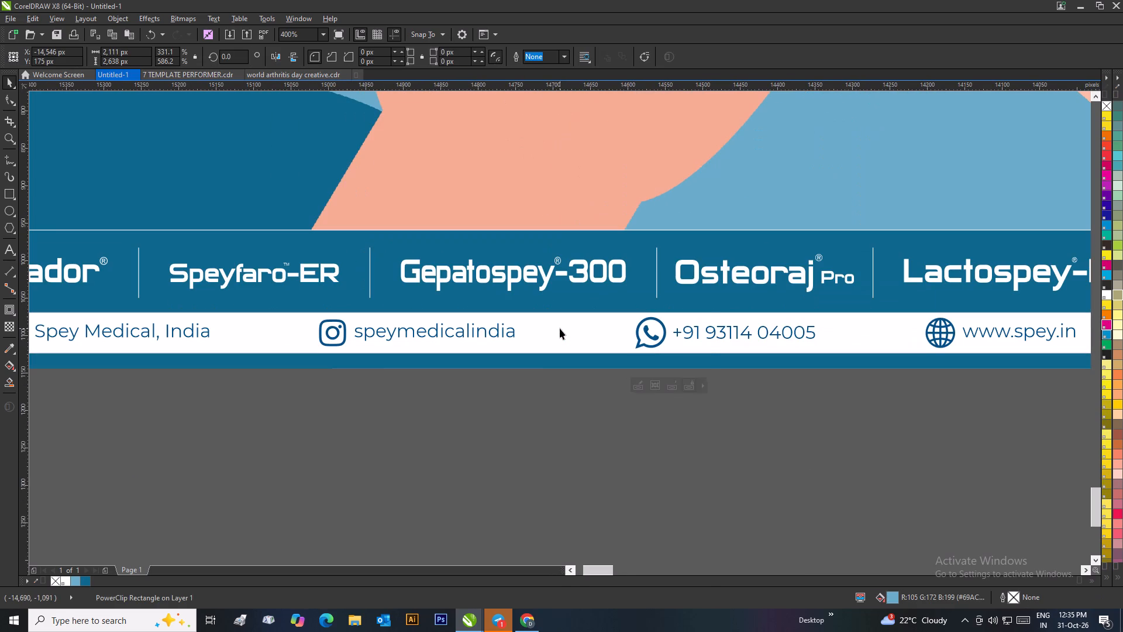
double_click(506, 380)
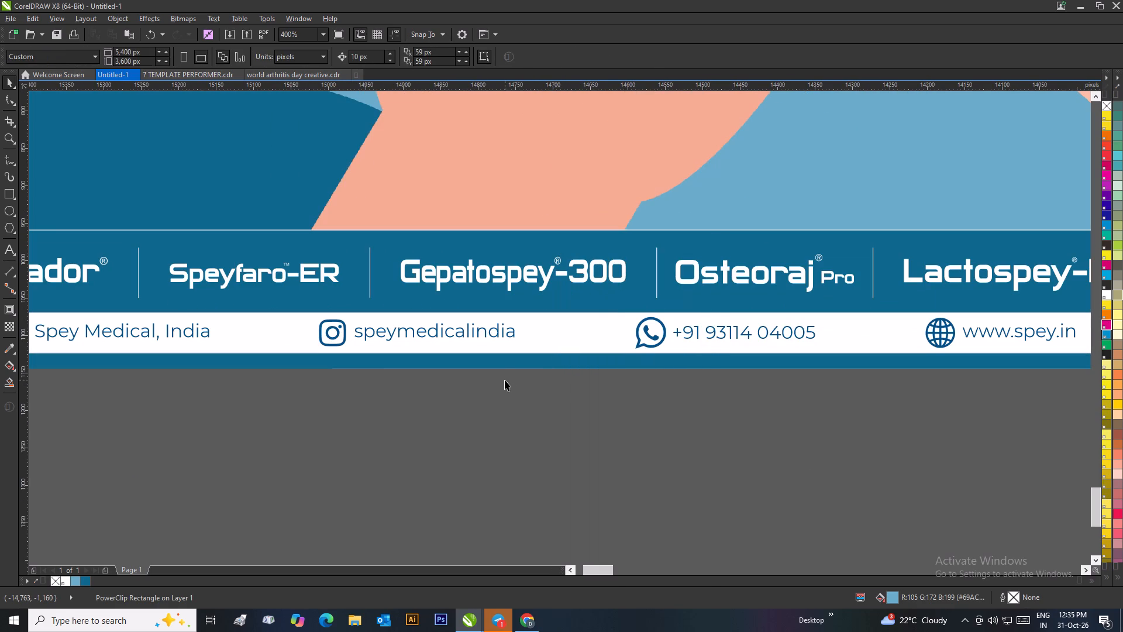
scroll(505, 380, down, 3)
scroll(604, 152, up, 1)
scroll(560, 328, down, 2)
scroll(560, 329, up, 1)
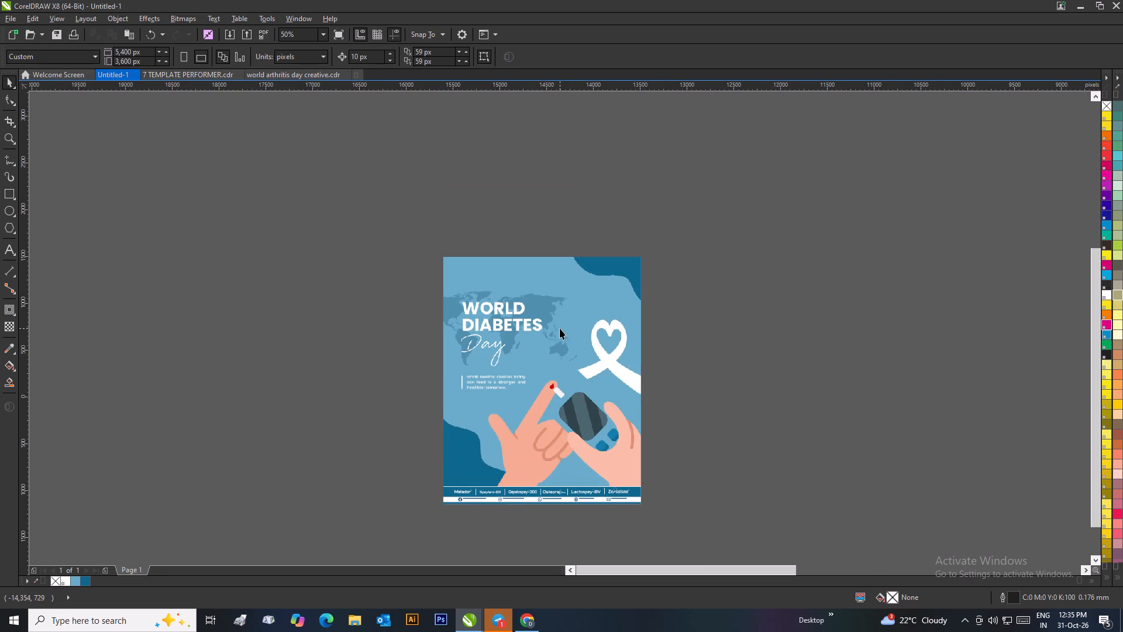
Switch to the world arthritis day creative.cdr document and finish editing its open PowerClip.
click(302, 76)
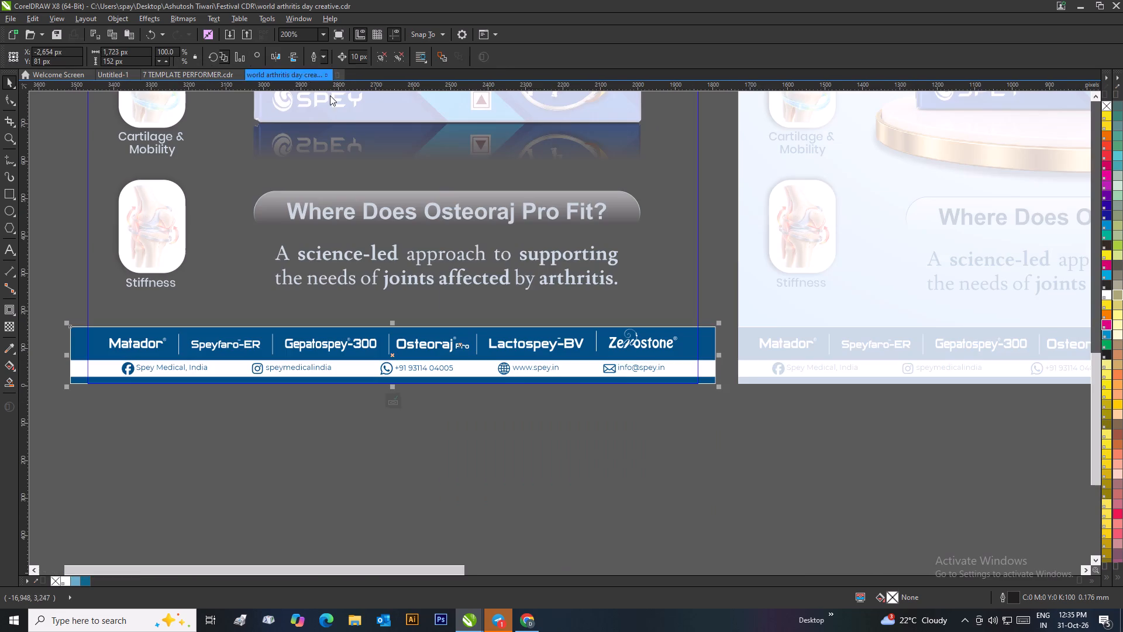
scroll(440, 239, down, 3)
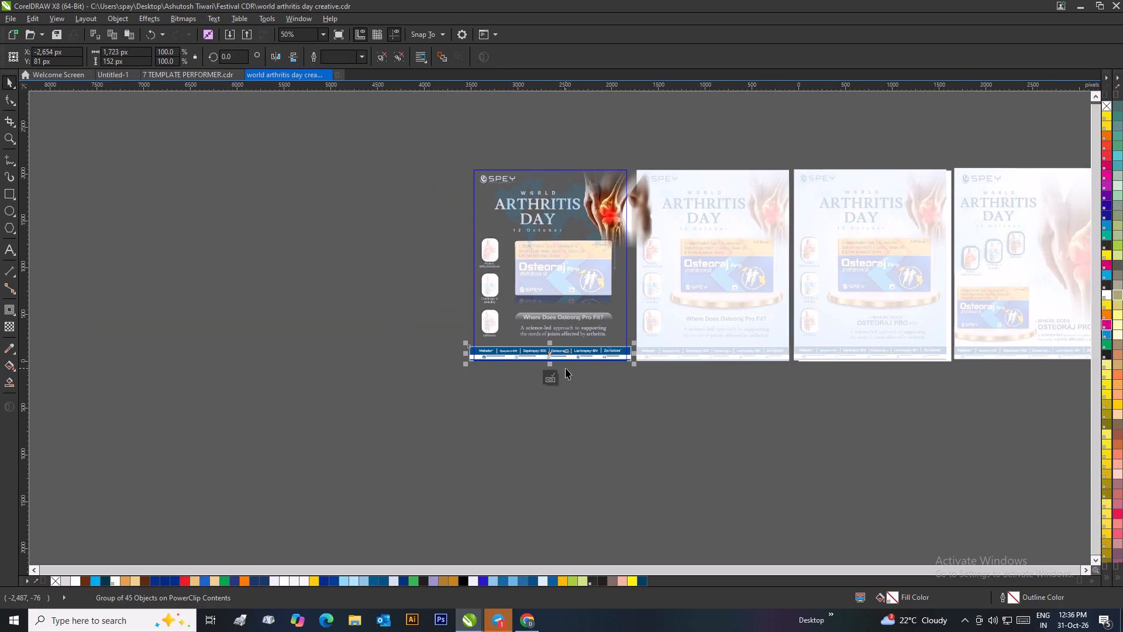
double_click(557, 369)
click(611, 386)
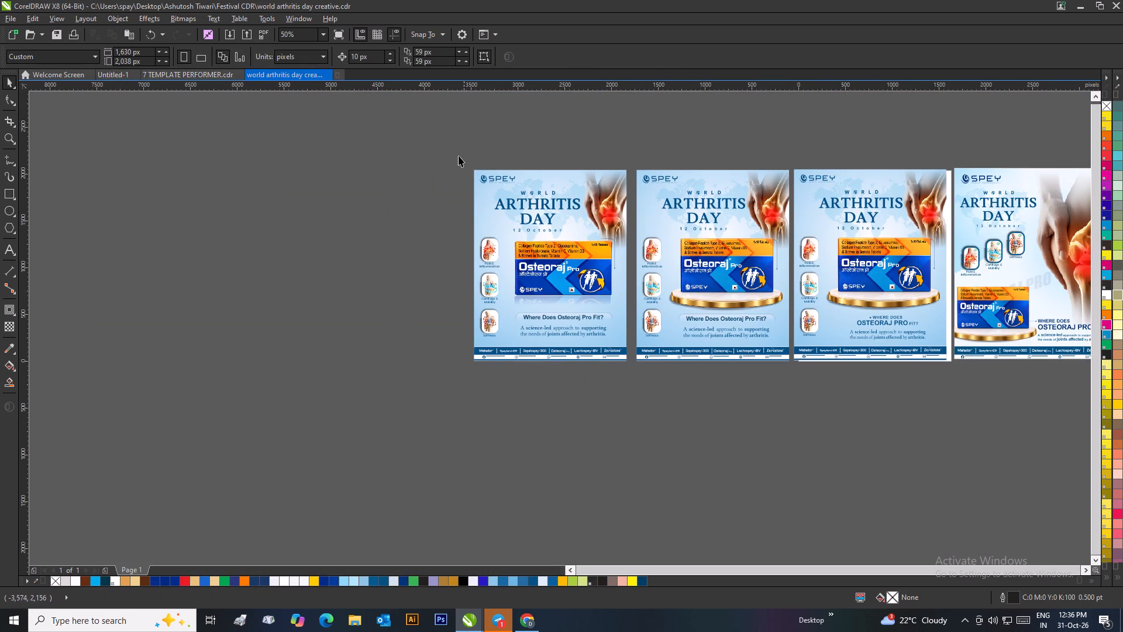
Copy the Spey logo from the upper-left corner of the first World Arthritis Day poster.
drag(454, 154, 525, 188)
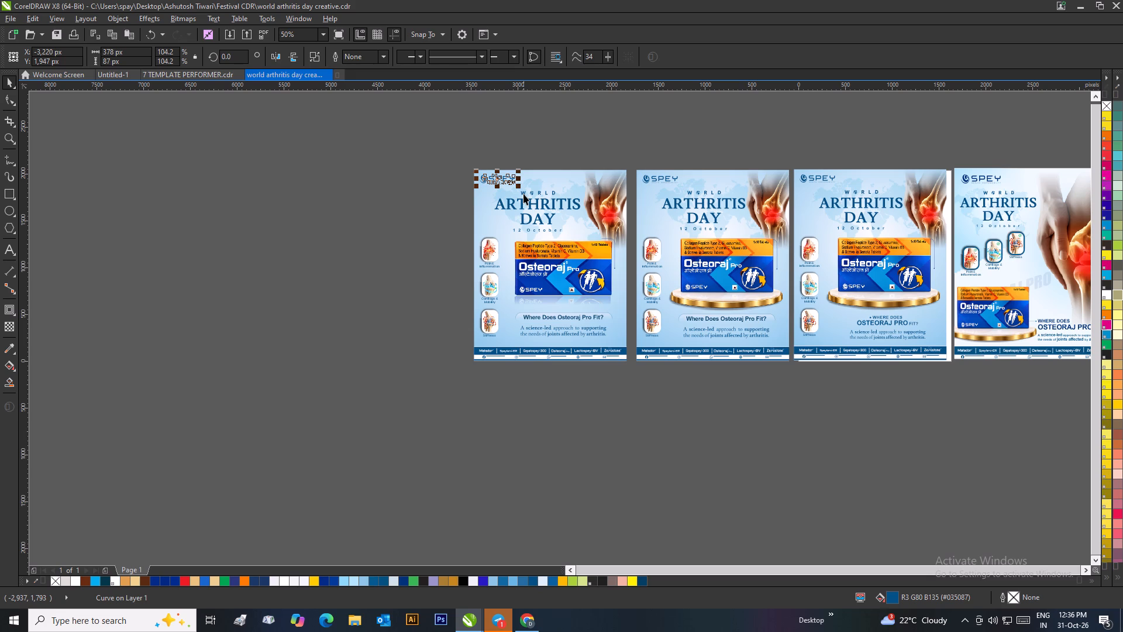
key(ctrl+g)
right_click(500, 177)
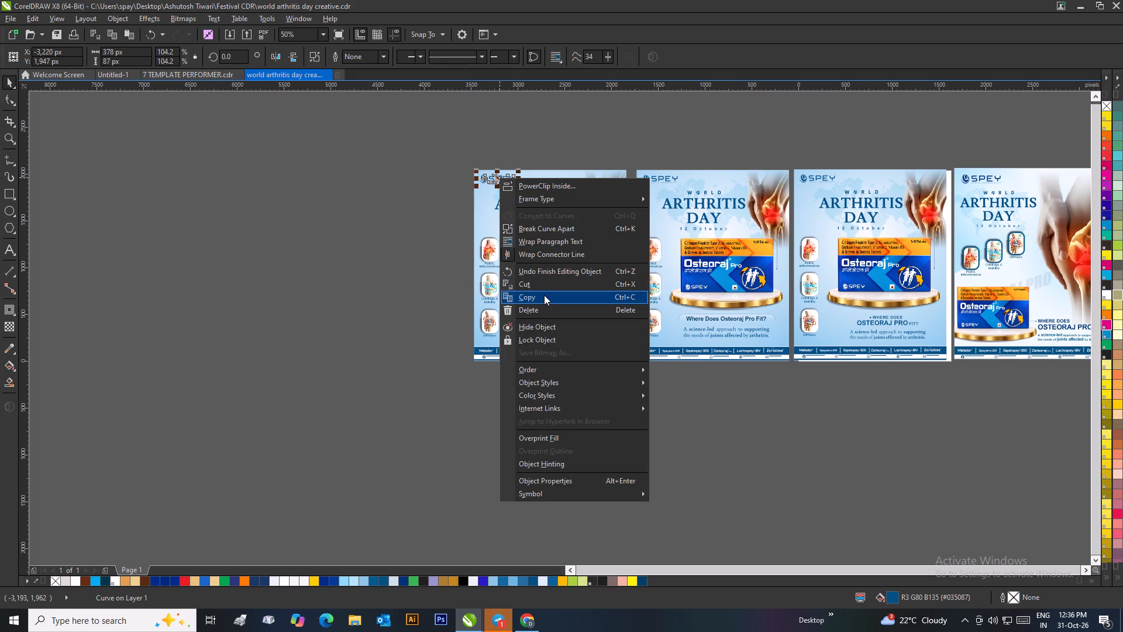
click(542, 295)
Paste the Spey logo into Untitled-1 and place it in the diabetes poster's upper-left corner at about X -15,335, Y 1,387 px.
click(197, 73)
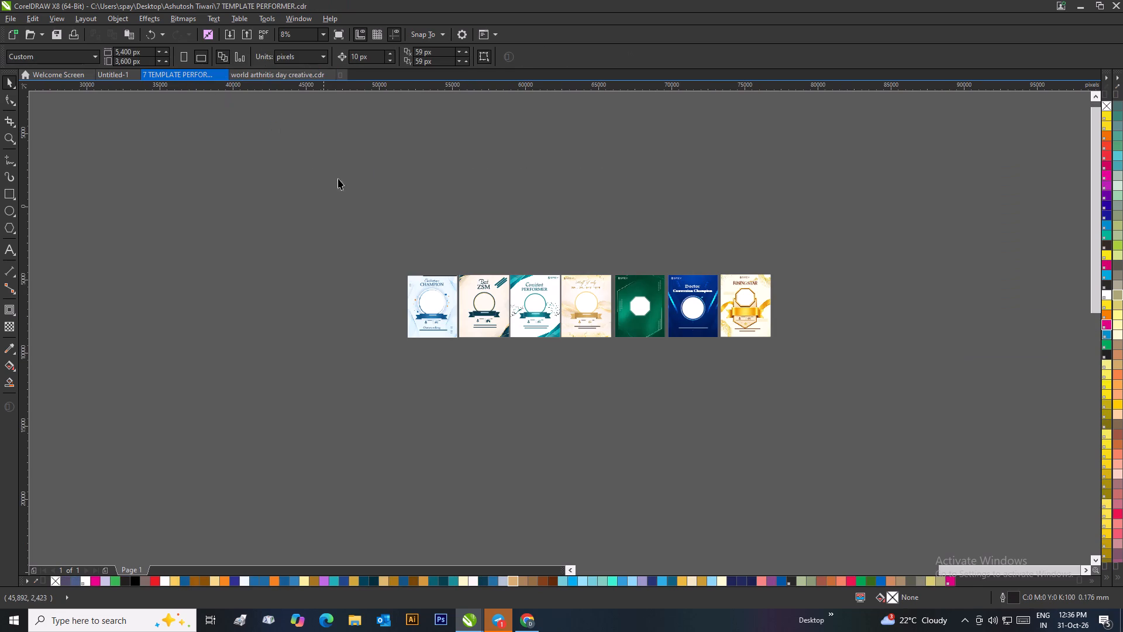
click(119, 75)
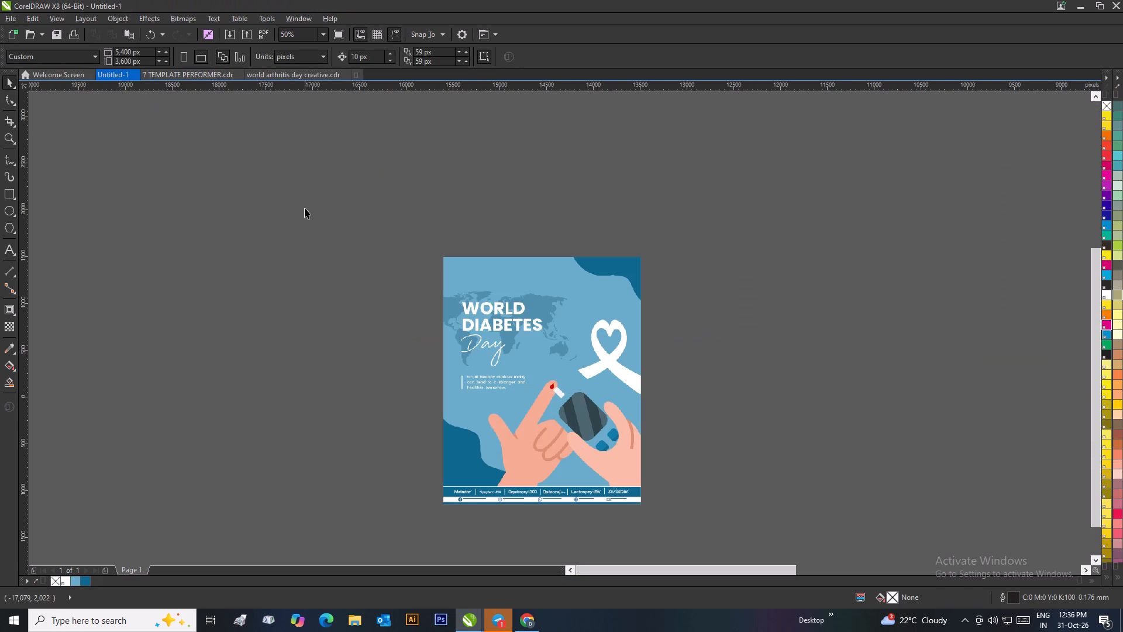
key(ctrl+v)
scroll(353, 259, down, 2)
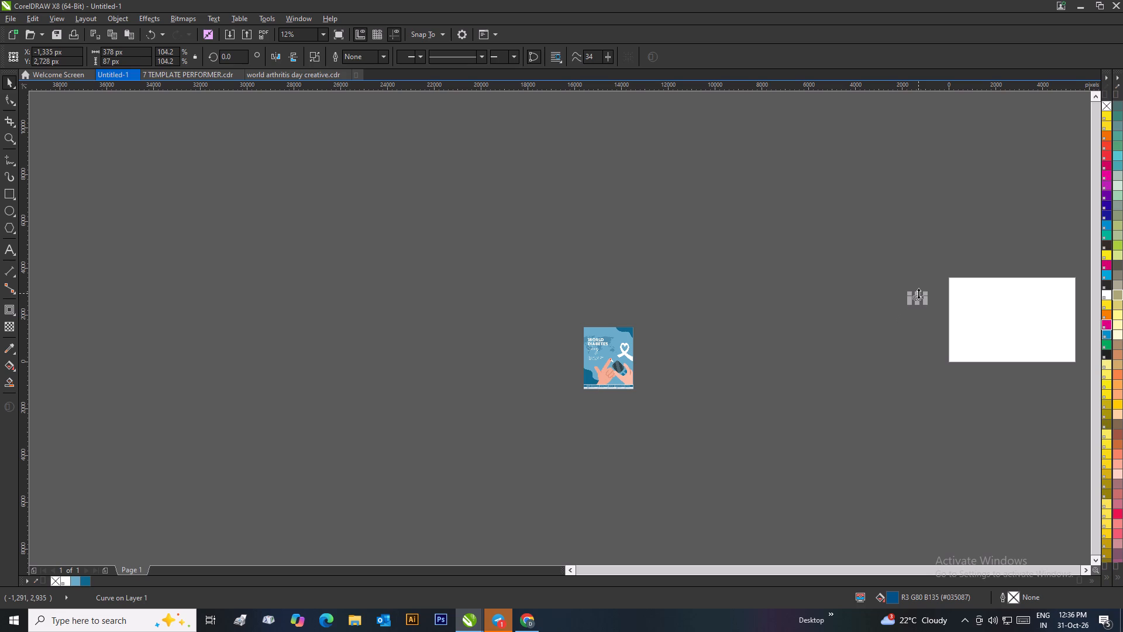
drag(919, 296, 598, 328)
scroll(608, 339, up, 3)
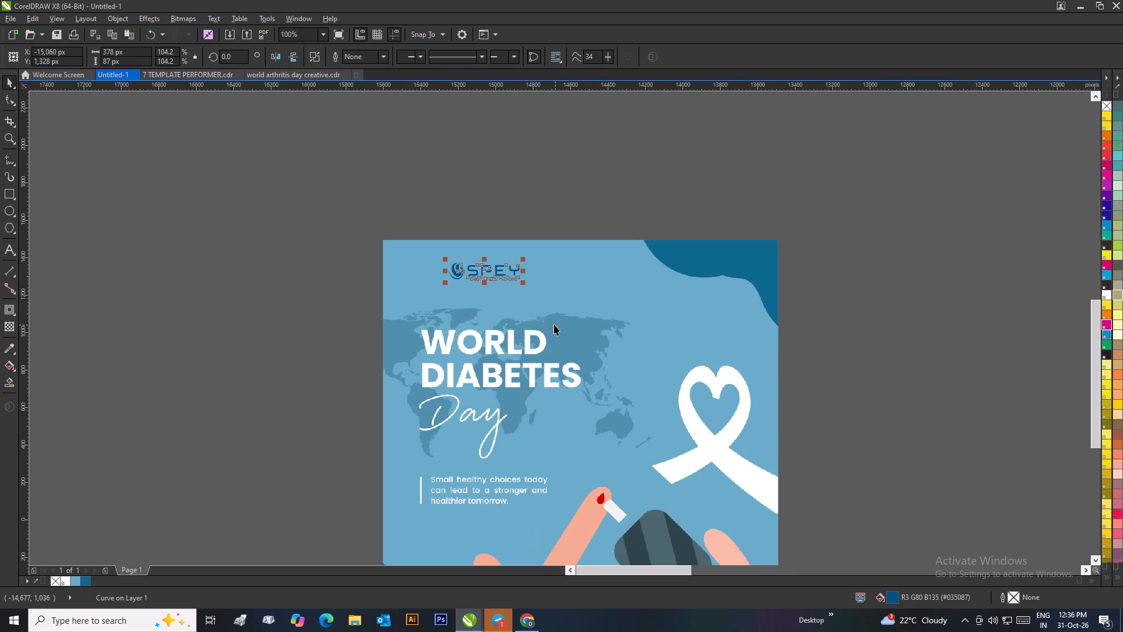
drag(485, 273, 440, 267)
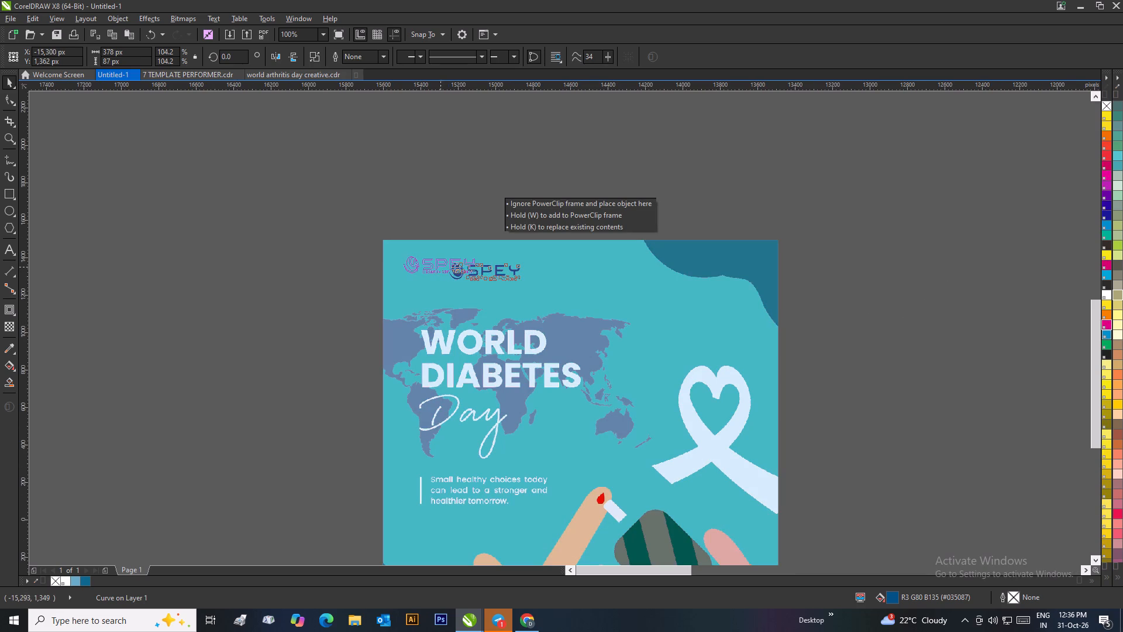
drag(440, 267, 432, 262)
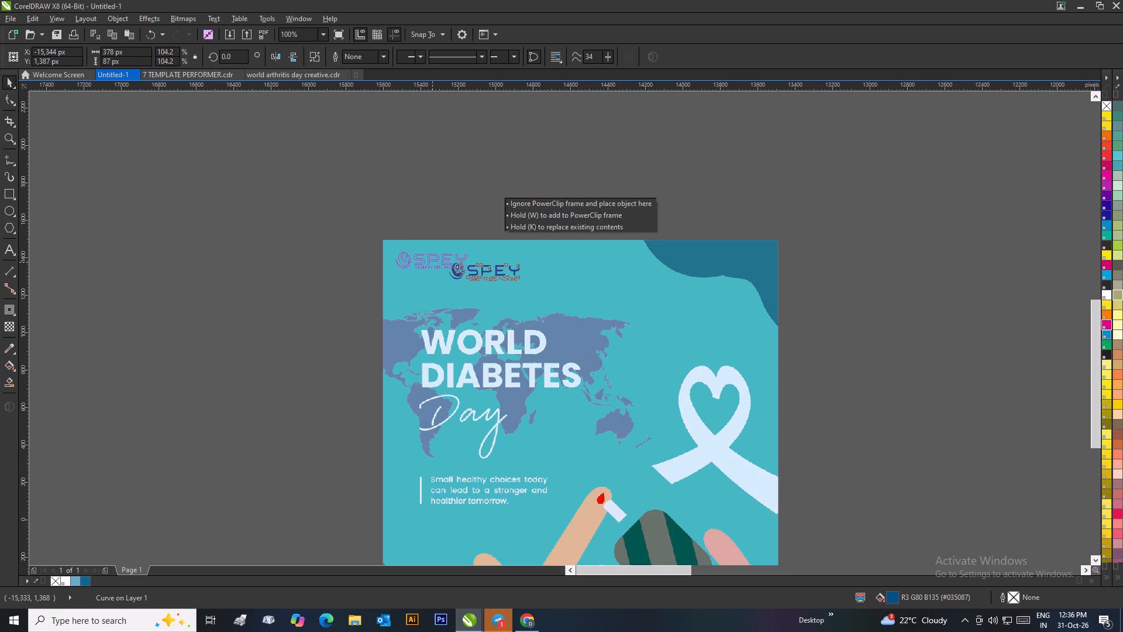
drag(432, 262, 433, 263)
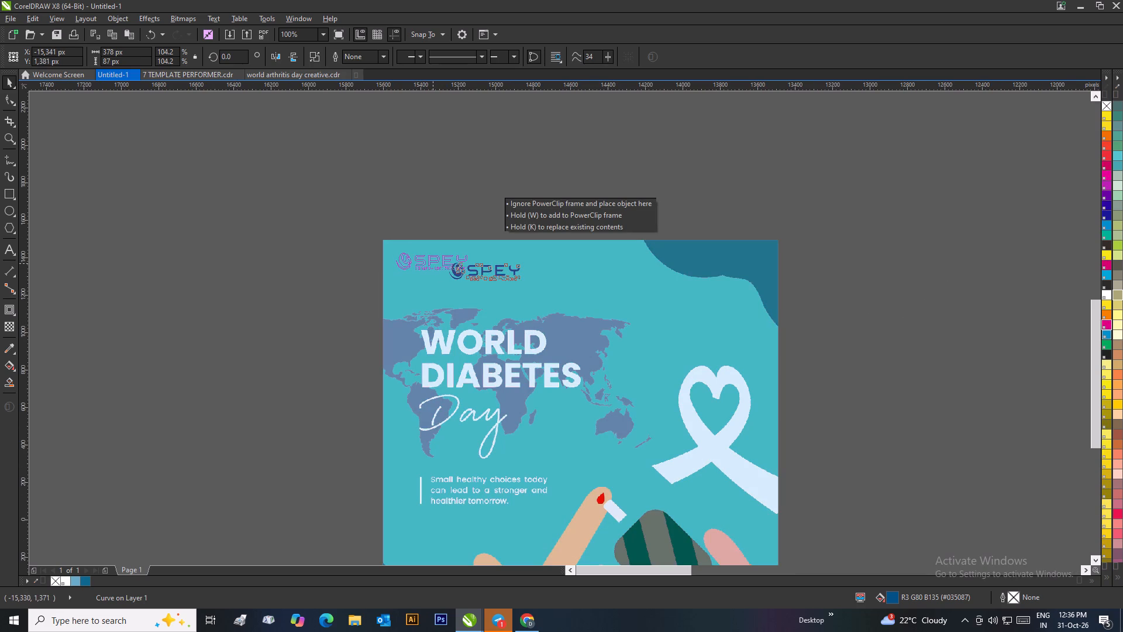
drag(433, 263, 434, 262)
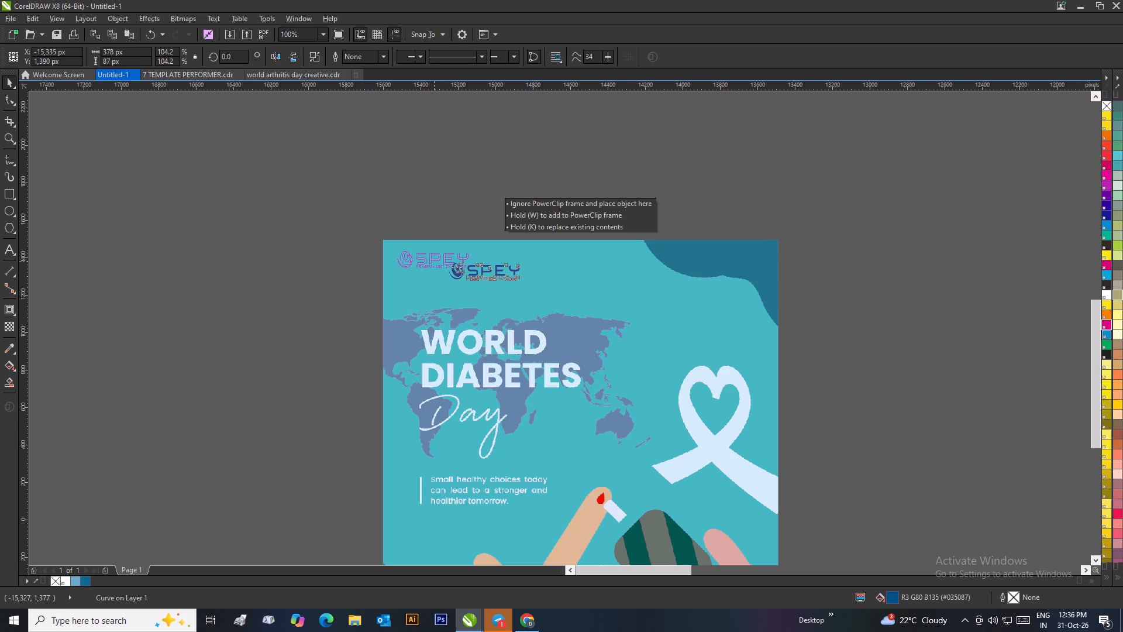
drag(434, 262, 434, 262)
click(447, 219)
Look over the whole diabetes poster and the award designs in the 7 TEMPLATE PERFORMER.cdr document, returning to Untitled-1.
scroll(453, 225, down, 1)
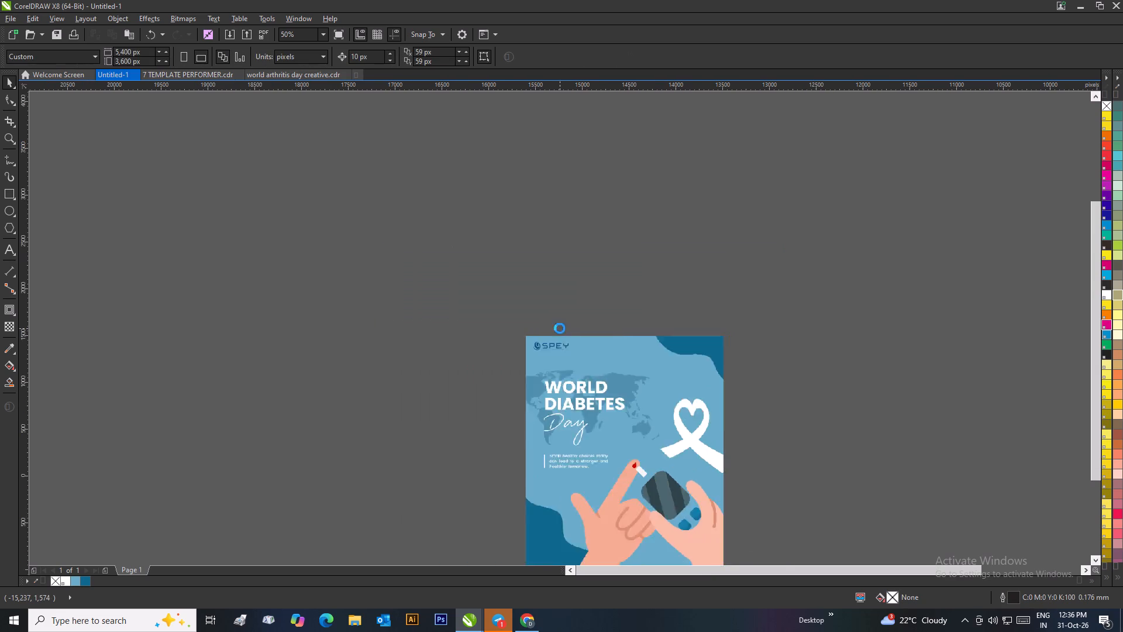
scroll(560, 328, down, 1)
drag(571, 325, 516, 372)
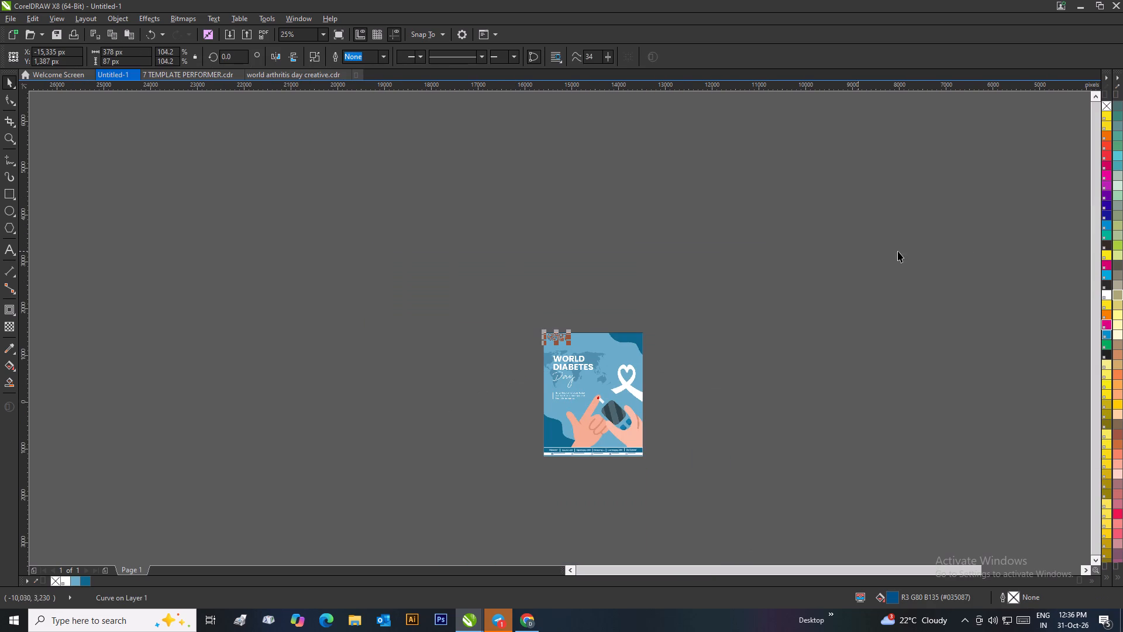
scroll(1115, 229, down, 8)
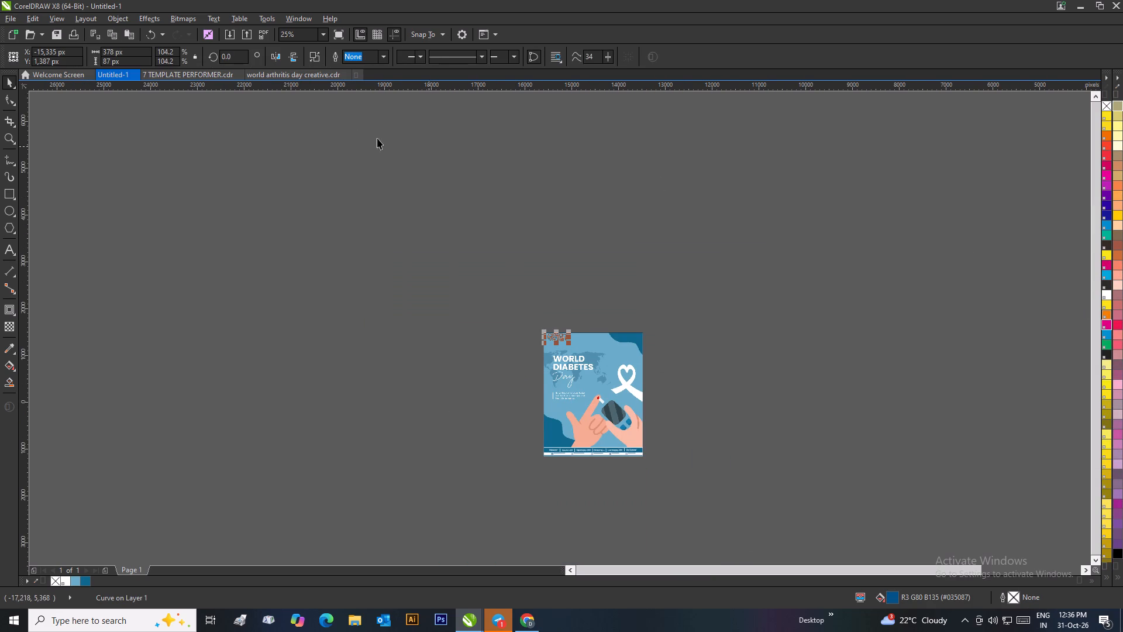
click(192, 74)
scroll(719, 308, up, 1)
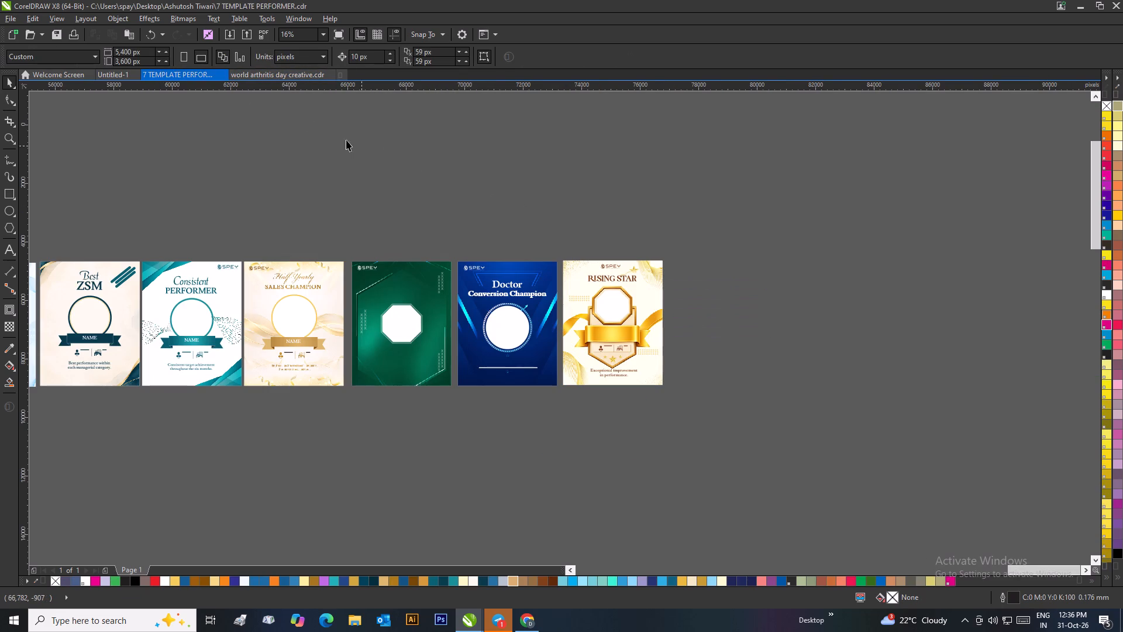
click(120, 75)
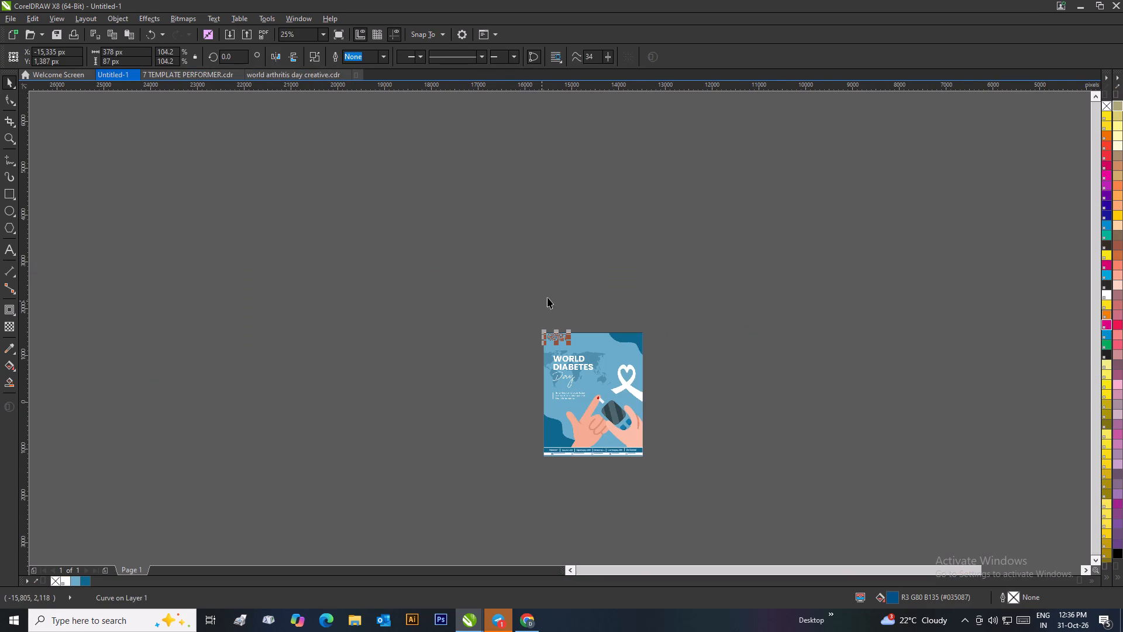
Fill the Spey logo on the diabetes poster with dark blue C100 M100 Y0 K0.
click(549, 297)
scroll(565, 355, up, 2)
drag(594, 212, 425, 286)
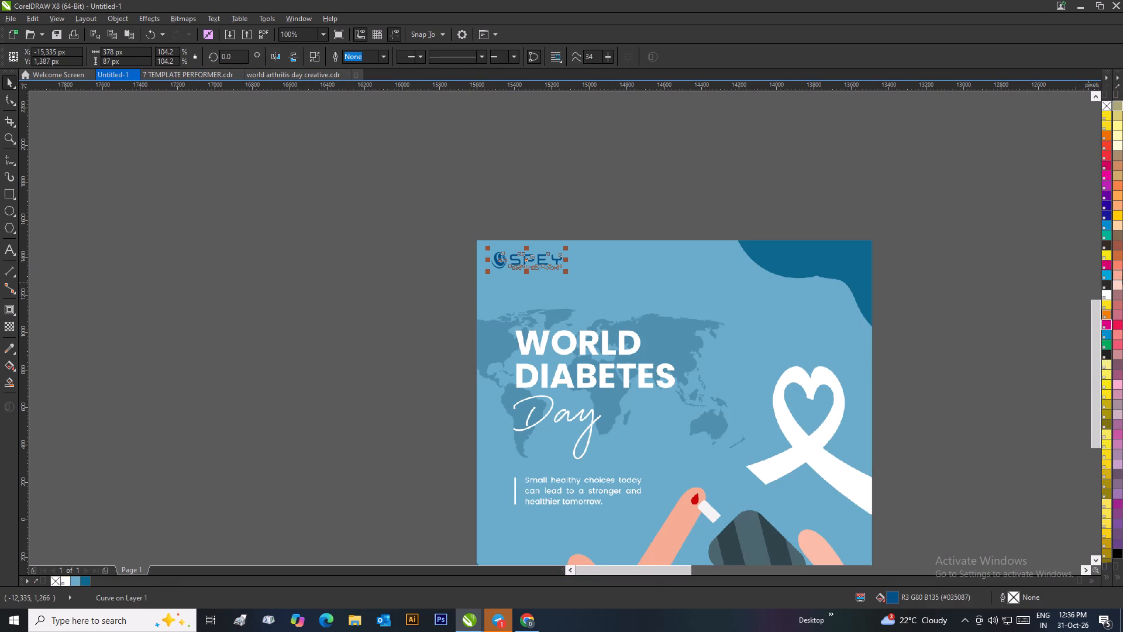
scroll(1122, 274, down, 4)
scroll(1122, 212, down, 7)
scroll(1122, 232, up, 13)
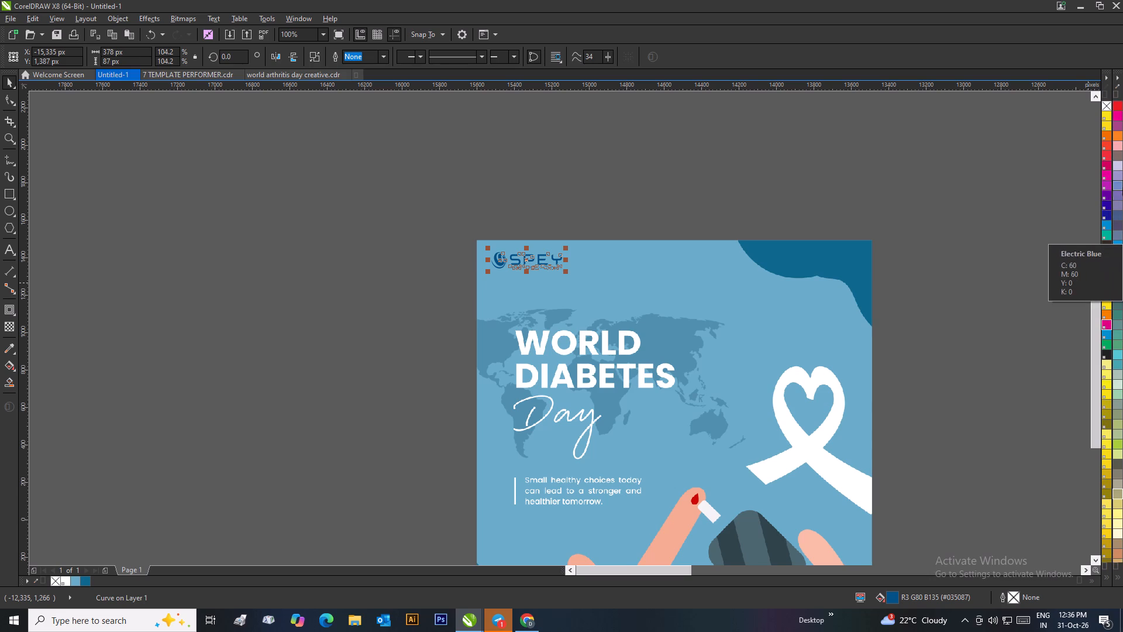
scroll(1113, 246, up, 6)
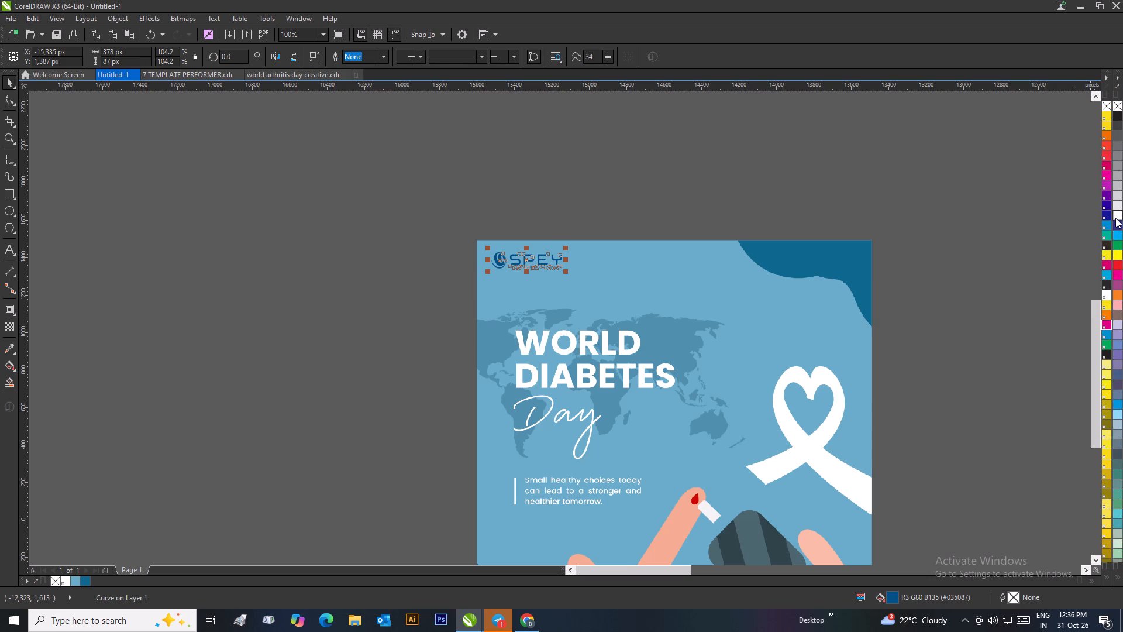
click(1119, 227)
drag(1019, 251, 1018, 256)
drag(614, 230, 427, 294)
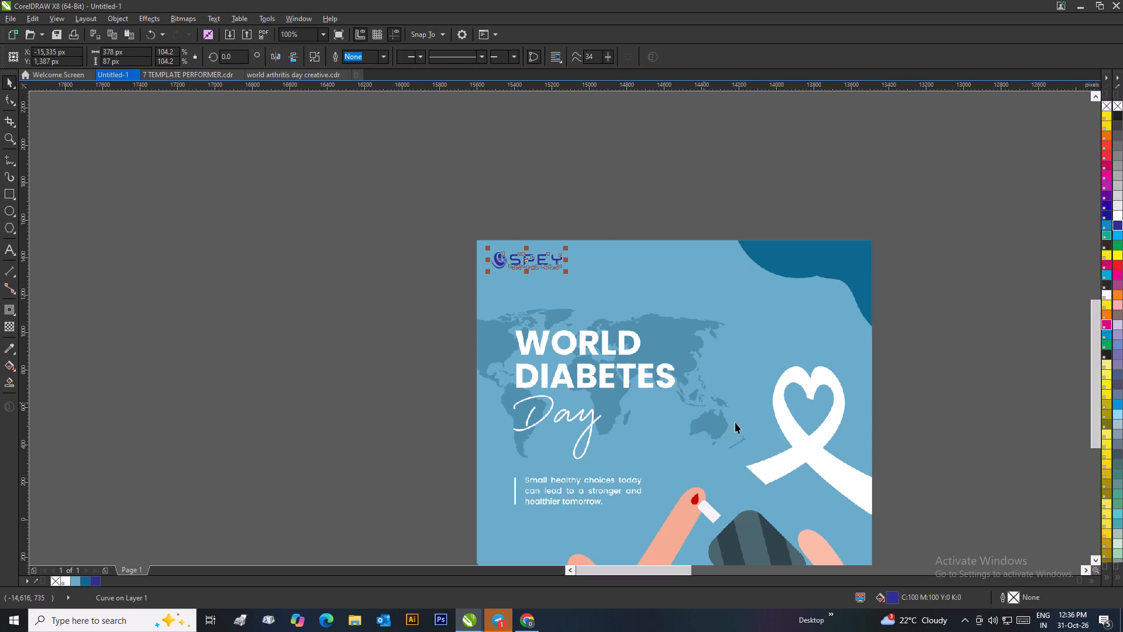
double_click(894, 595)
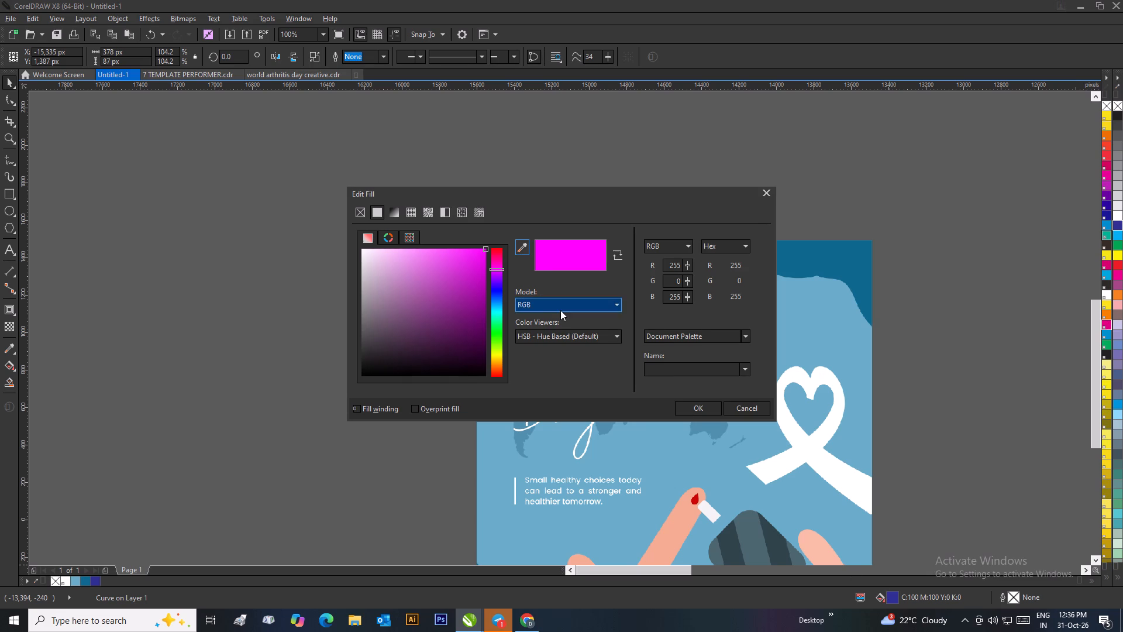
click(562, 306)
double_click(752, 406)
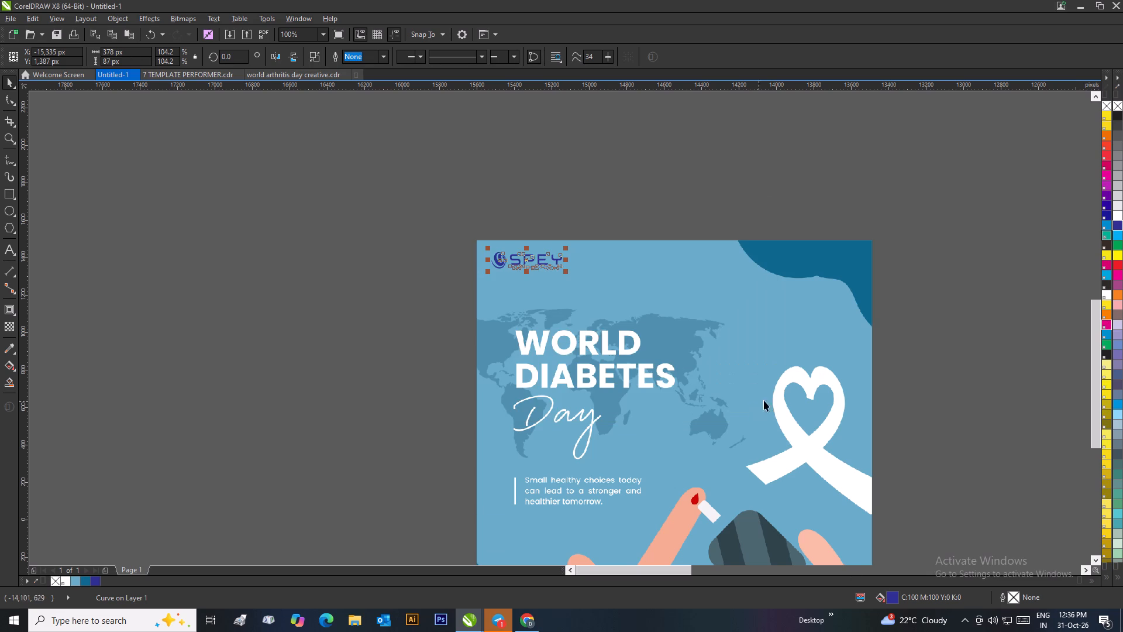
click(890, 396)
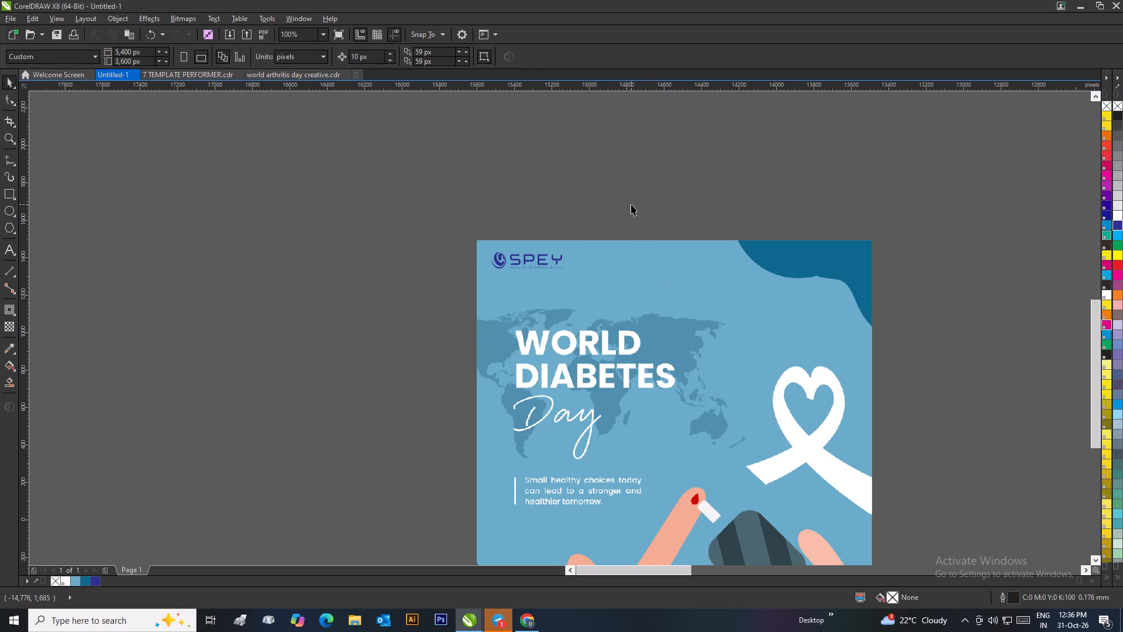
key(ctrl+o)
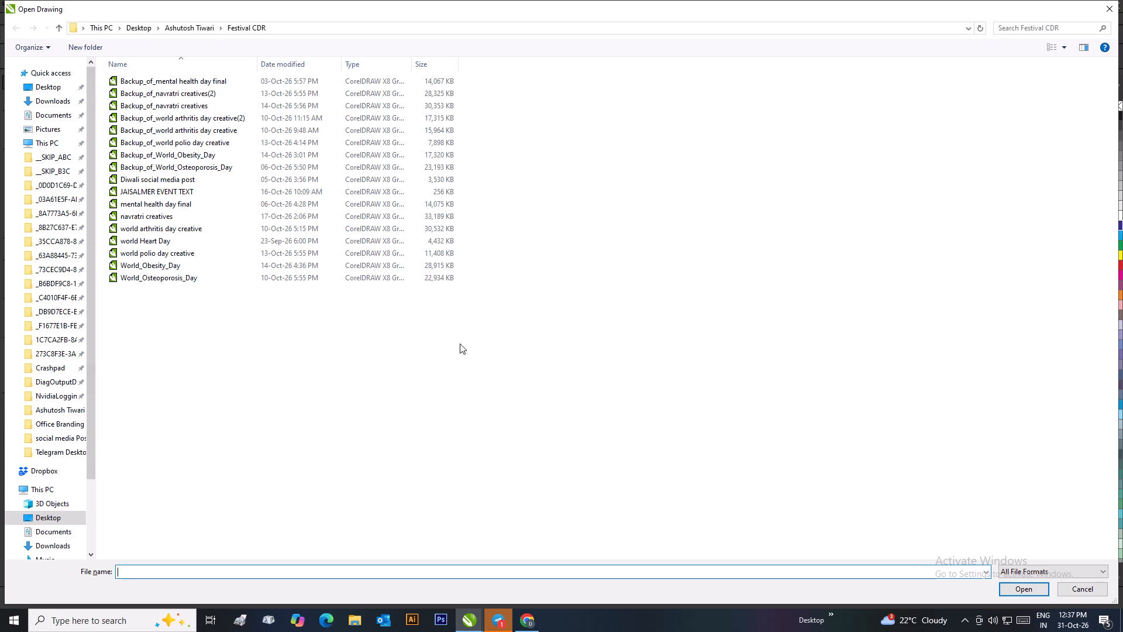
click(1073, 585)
Fill the Spey logo in the diabetes poster's upper-left corner with white.
drag(383, 214, 400, 236)
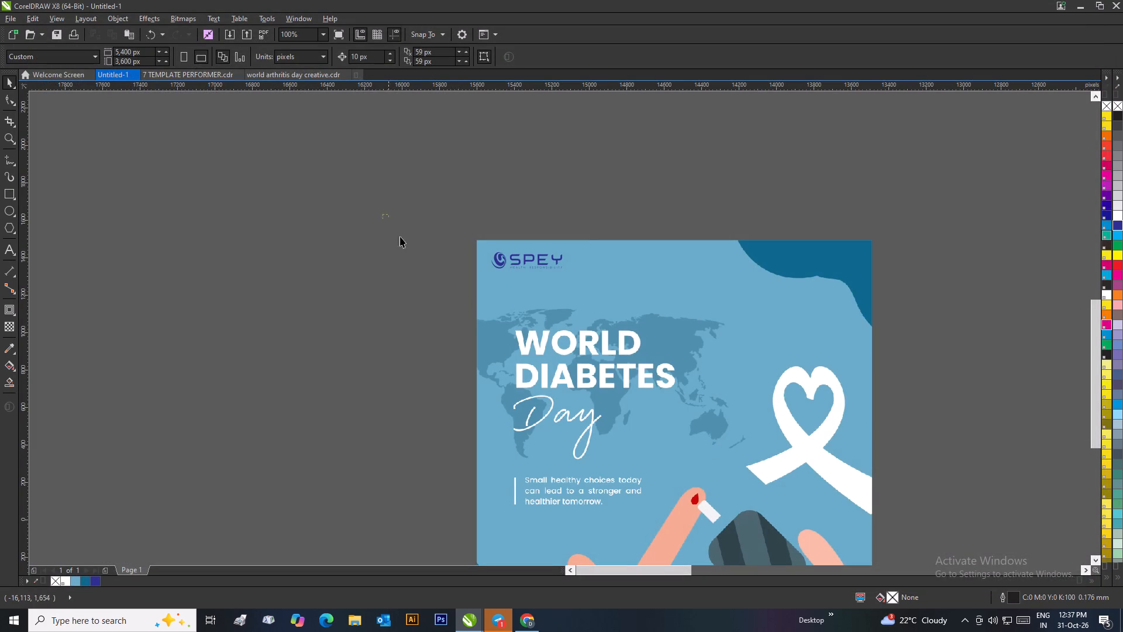
drag(400, 236, 597, 297)
click(63, 580)
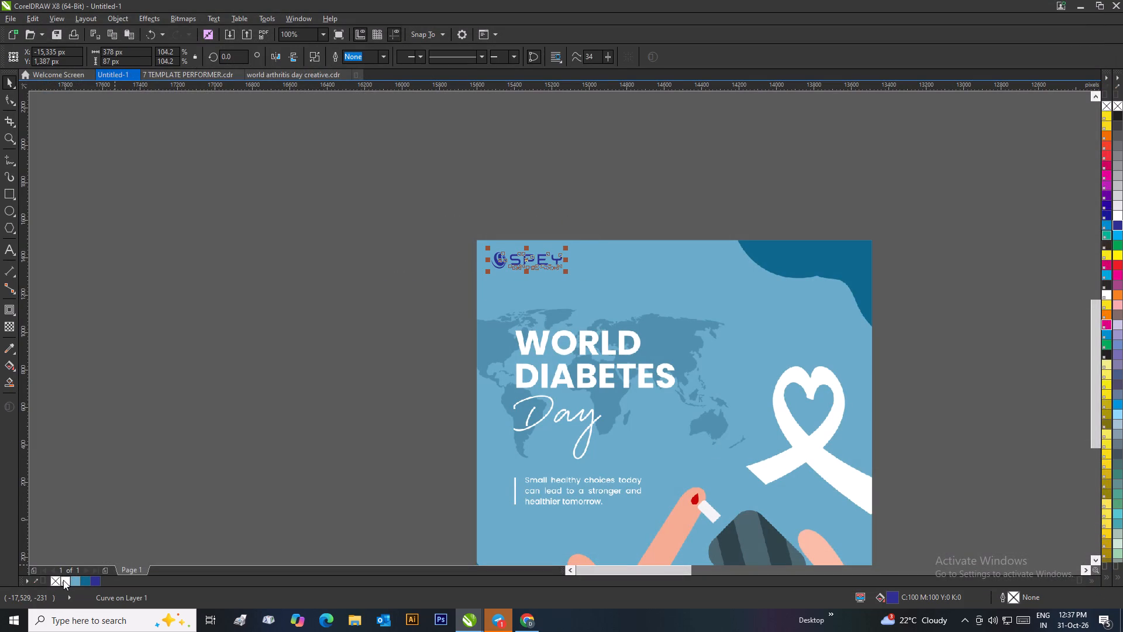
drag(214, 468, 222, 460)
Examine the complete World Diabetes Day poster, from the logo and headline down to the footer strip.
scroll(535, 243, down, 2)
scroll(572, 359, up, 1)
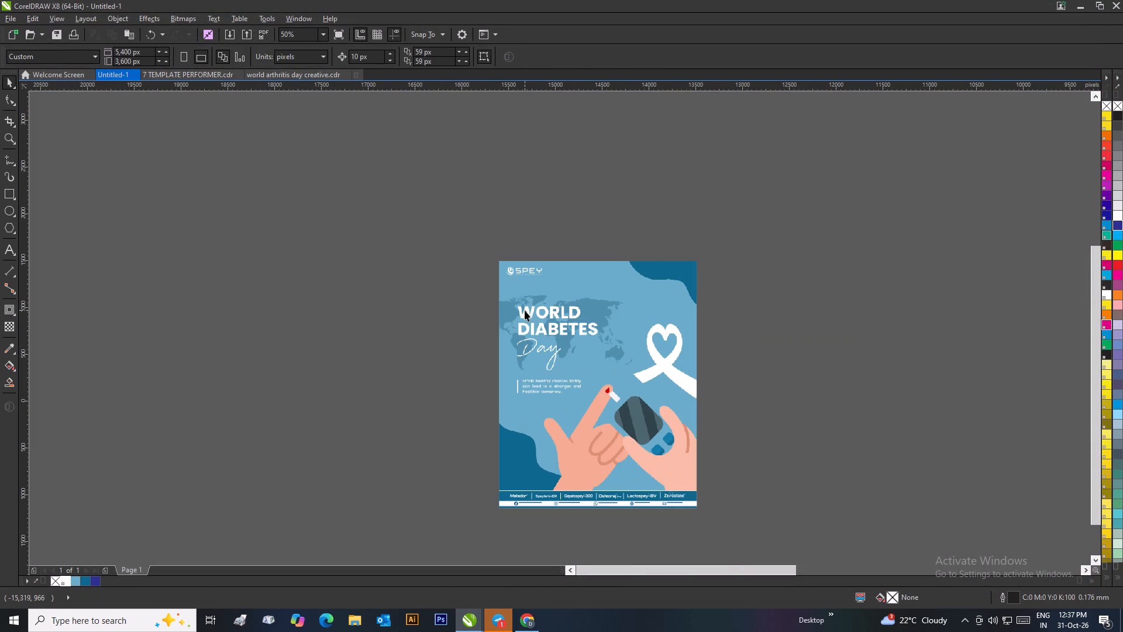
click(802, 290)
drag(448, 293, 525, 345)
drag(525, 345, 630, 401)
click(346, 344)
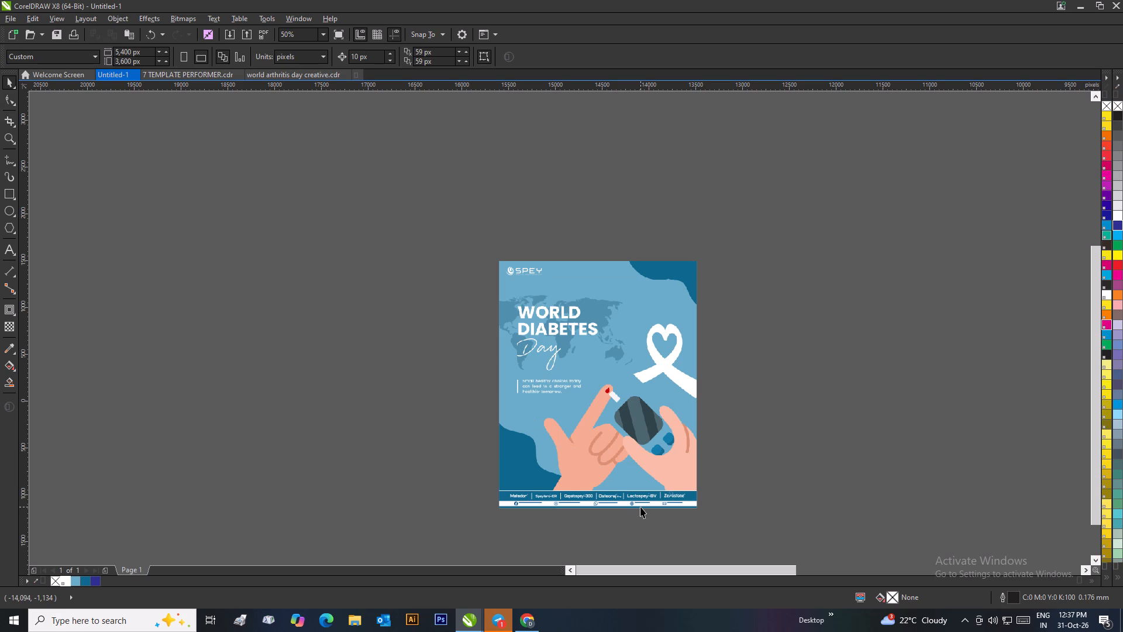
click(7, 17)
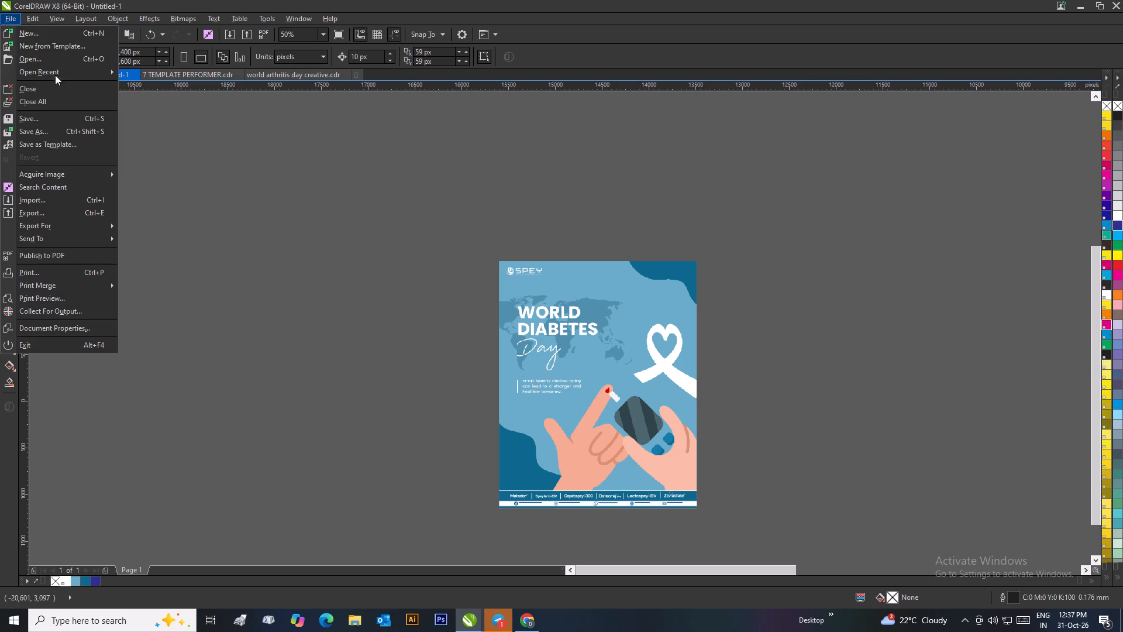
drag(236, 207, 243, 212)
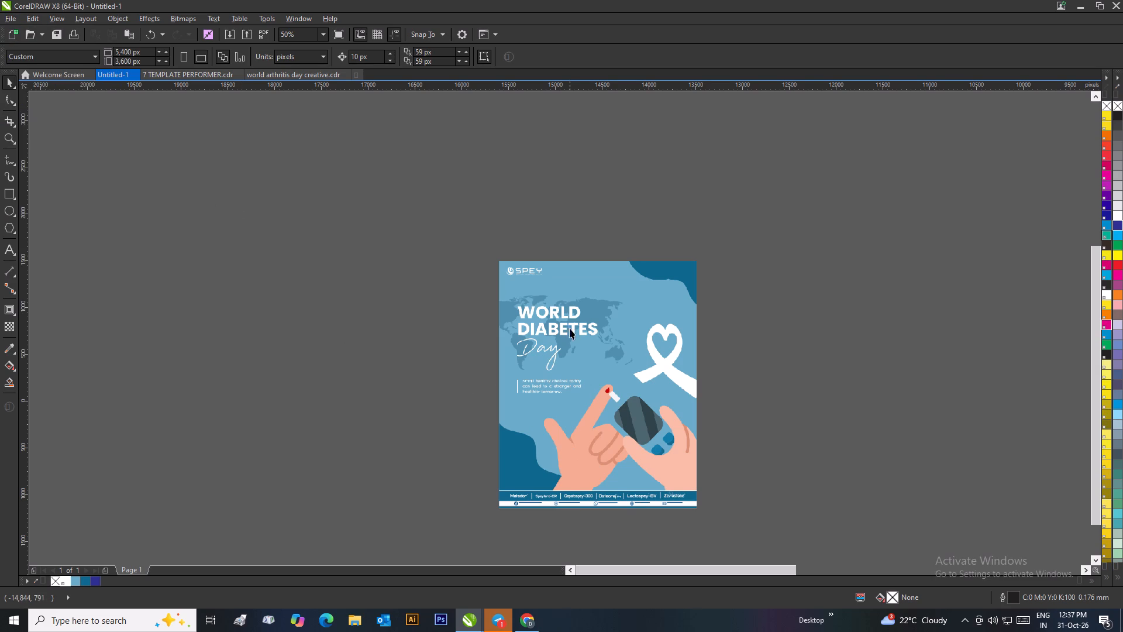
scroll(570, 328, up, 1)
scroll(571, 329, down, 2)
scroll(570, 335, up, 1)
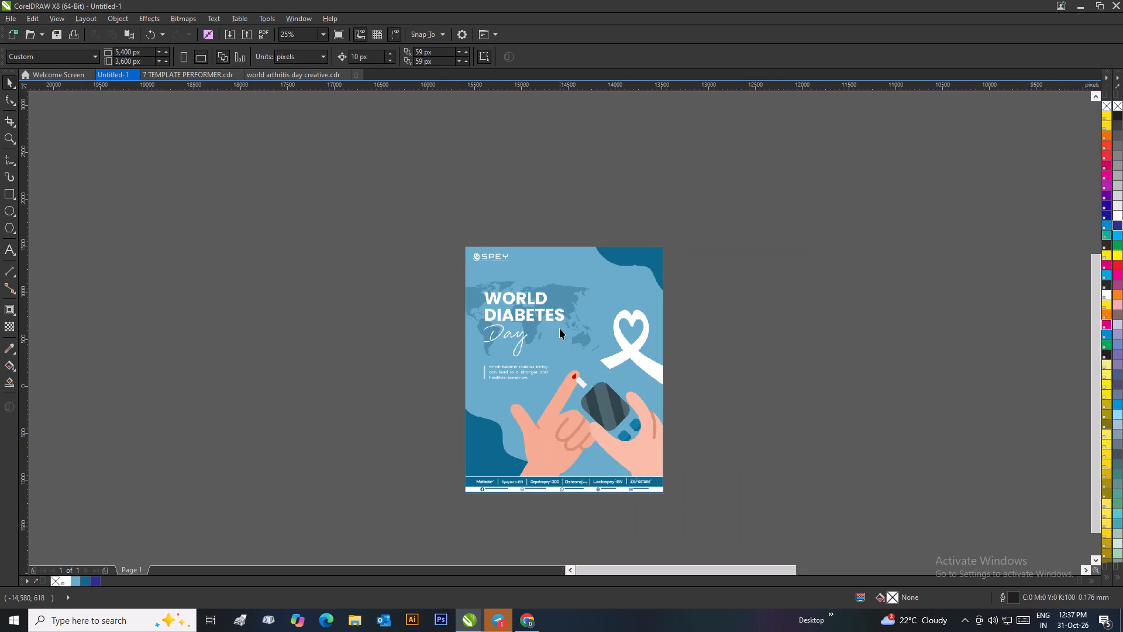
scroll(560, 328, up, 1)
scroll(564, 329, down, 1)
click(721, 341)
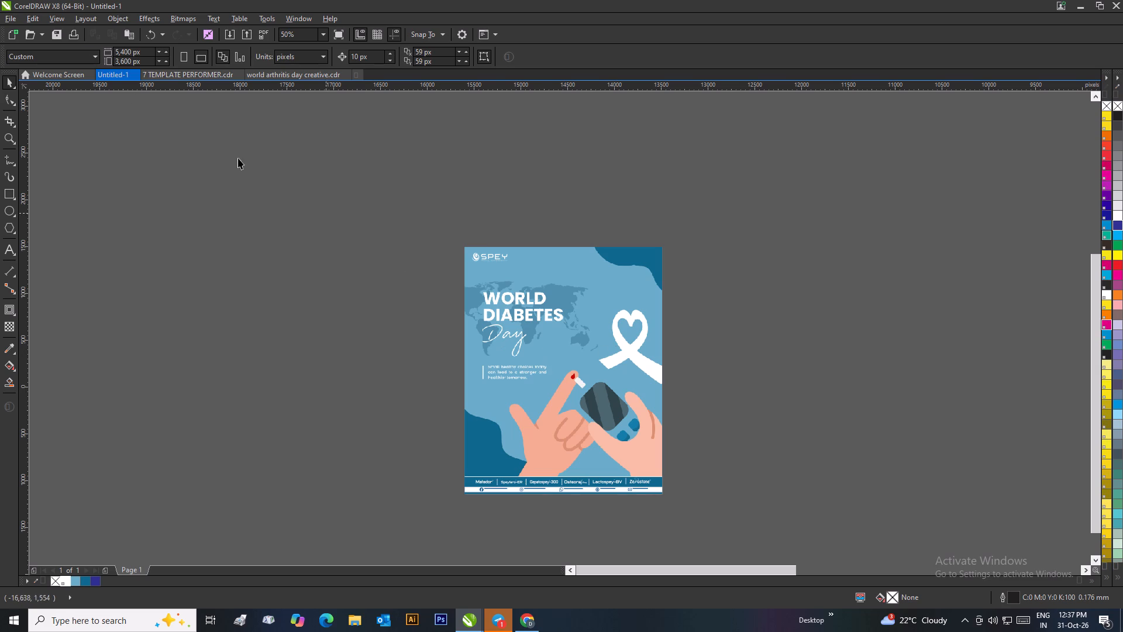
Save the drawing in CDR format as World Diabetes day in the Festival CDR folder.
click(13, 22)
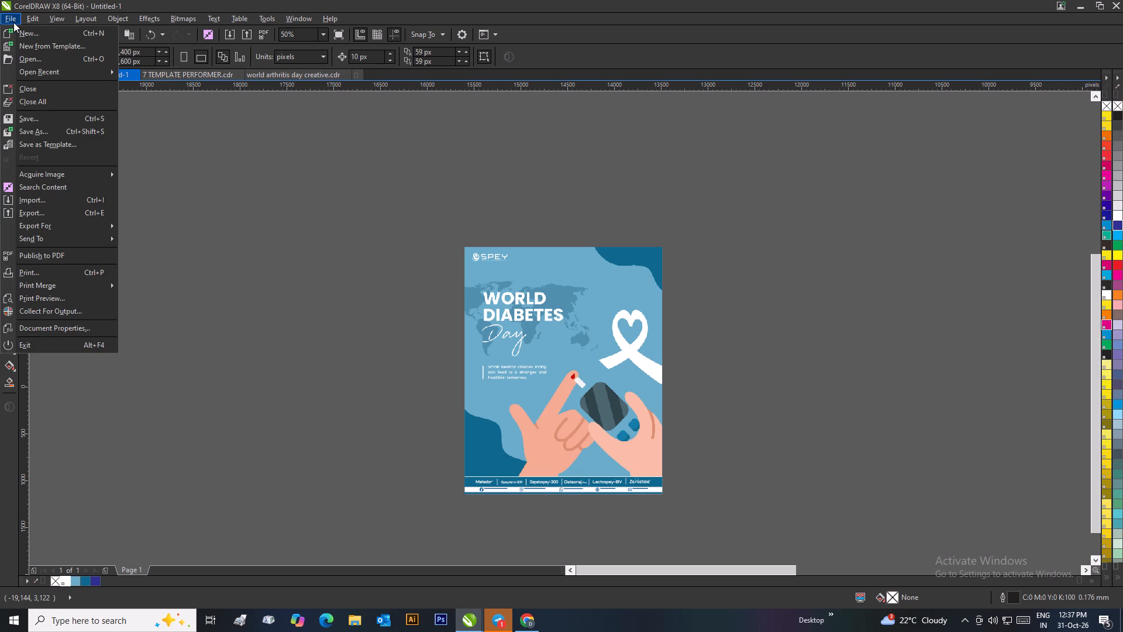
click(41, 132)
key(BackSpace)
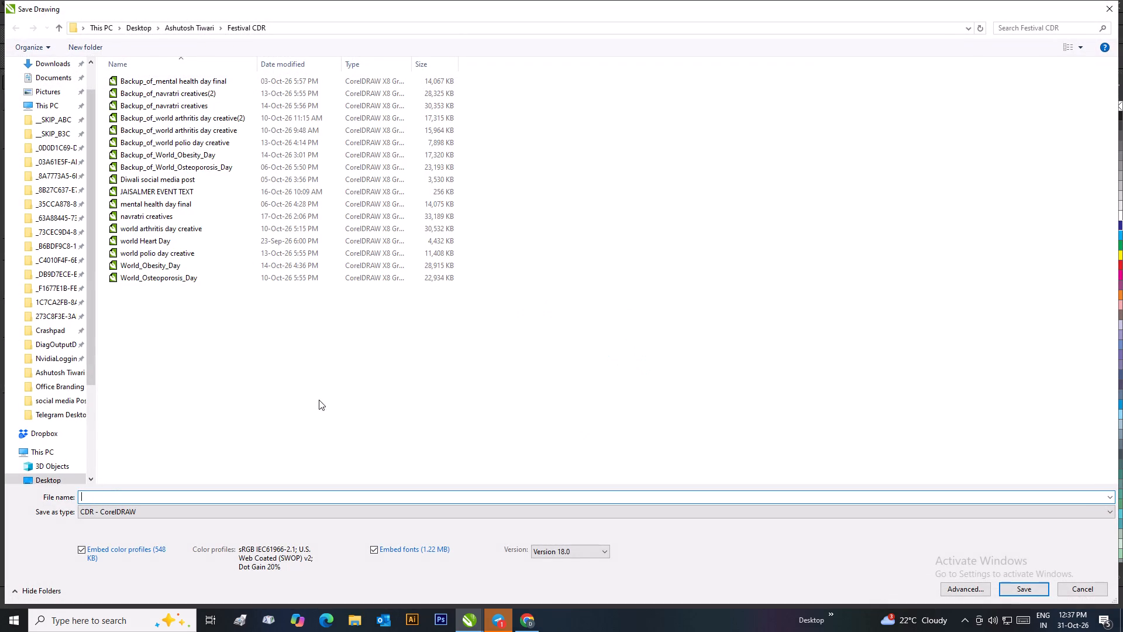
key(shift+w)
text(orld D)
key(i)
text(abetes)
key(space)
text(day)
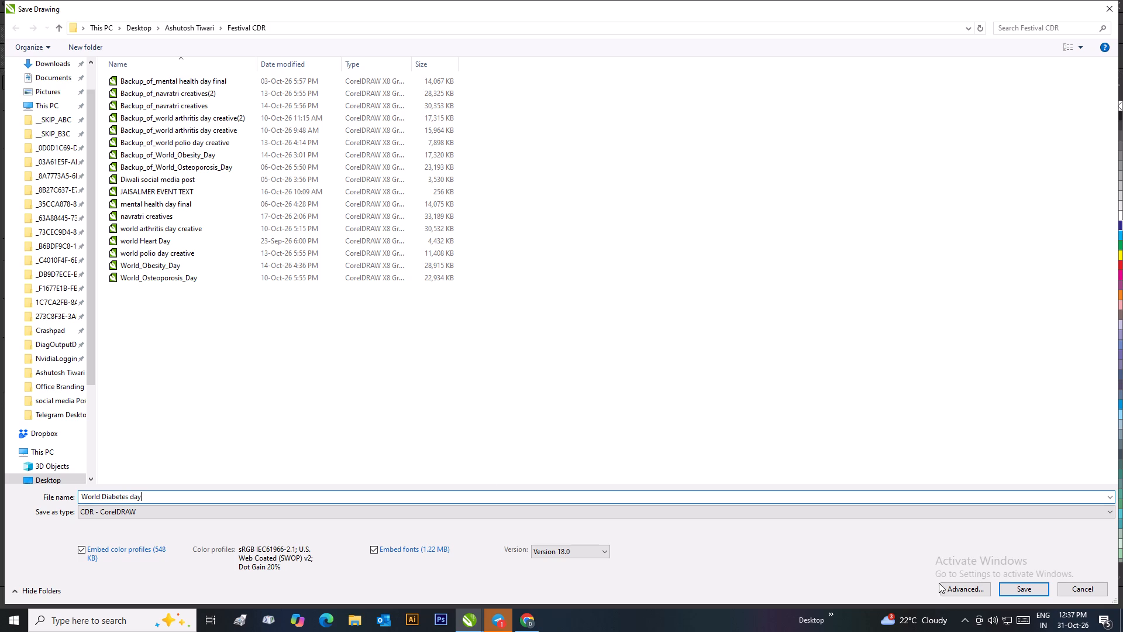
click(1010, 593)
click(440, 202)
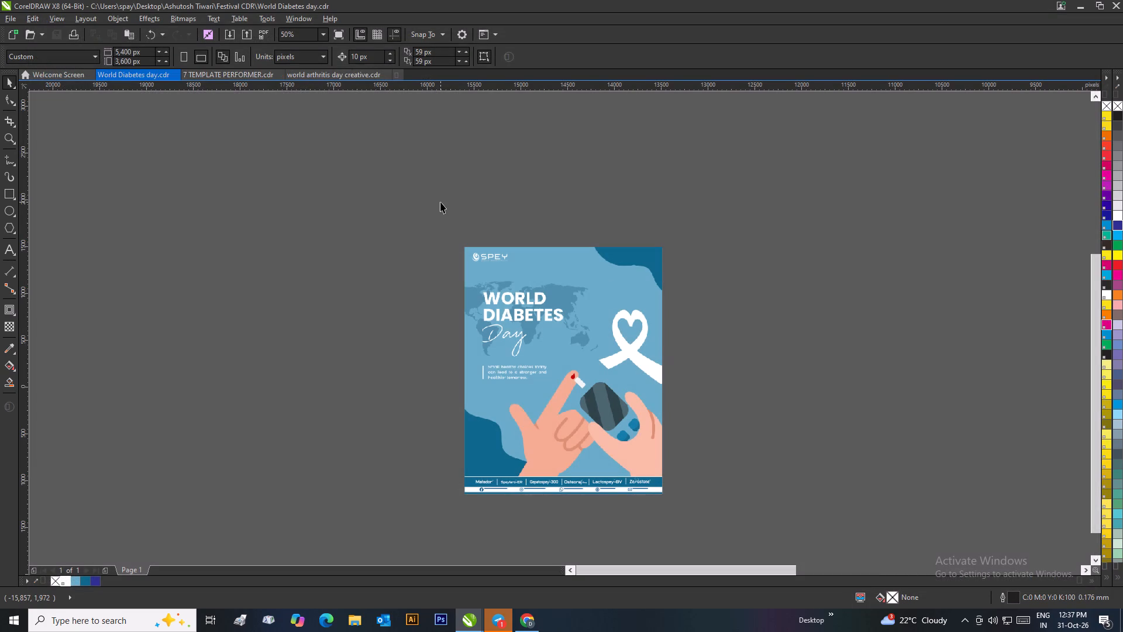
Switch to the 7 TEMPLATE PERFORMER.cdr document.
click(208, 78)
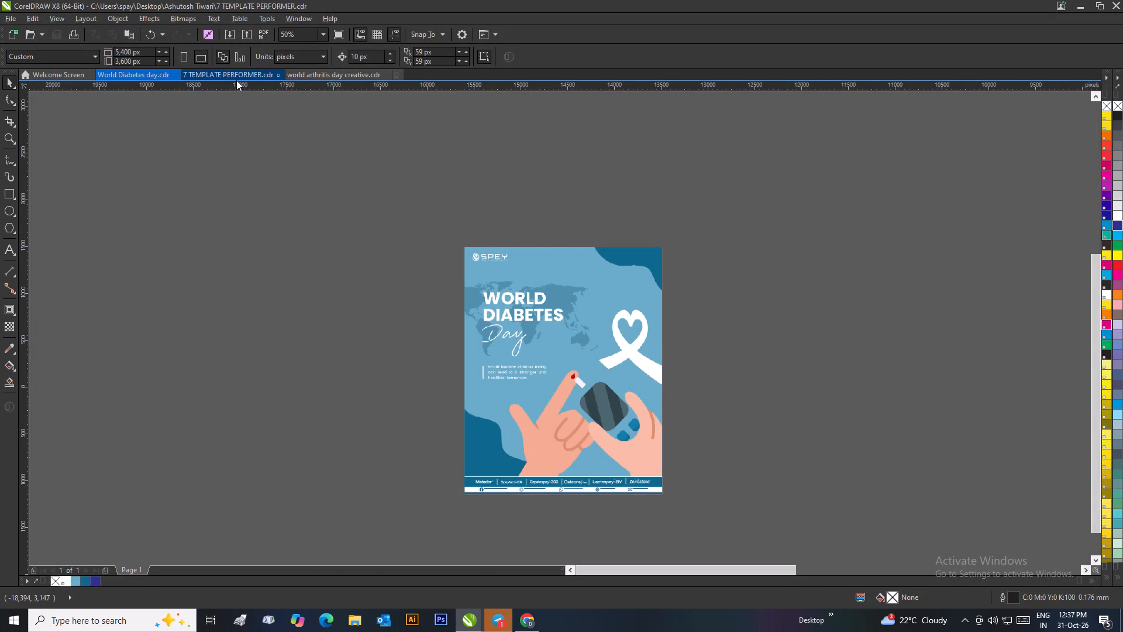
click(266, 73)
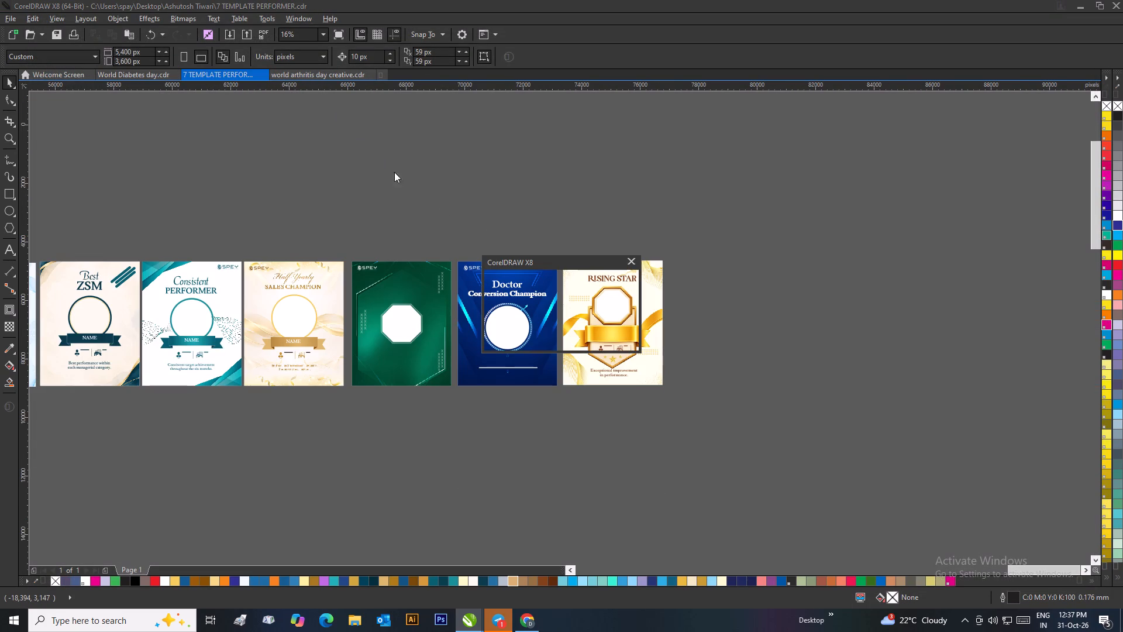
Close the 7 TEMPLATE PERFORMER.cdr and world arthritis day creative.cdr documents without saving changes.
click(577, 339)
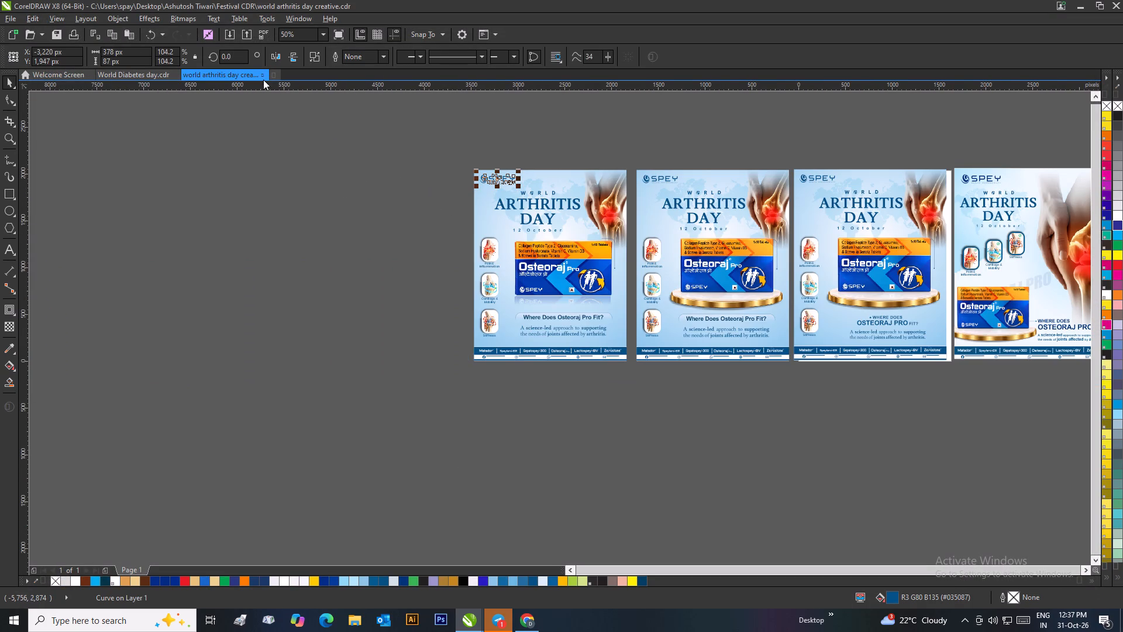
click(263, 77)
click(581, 336)
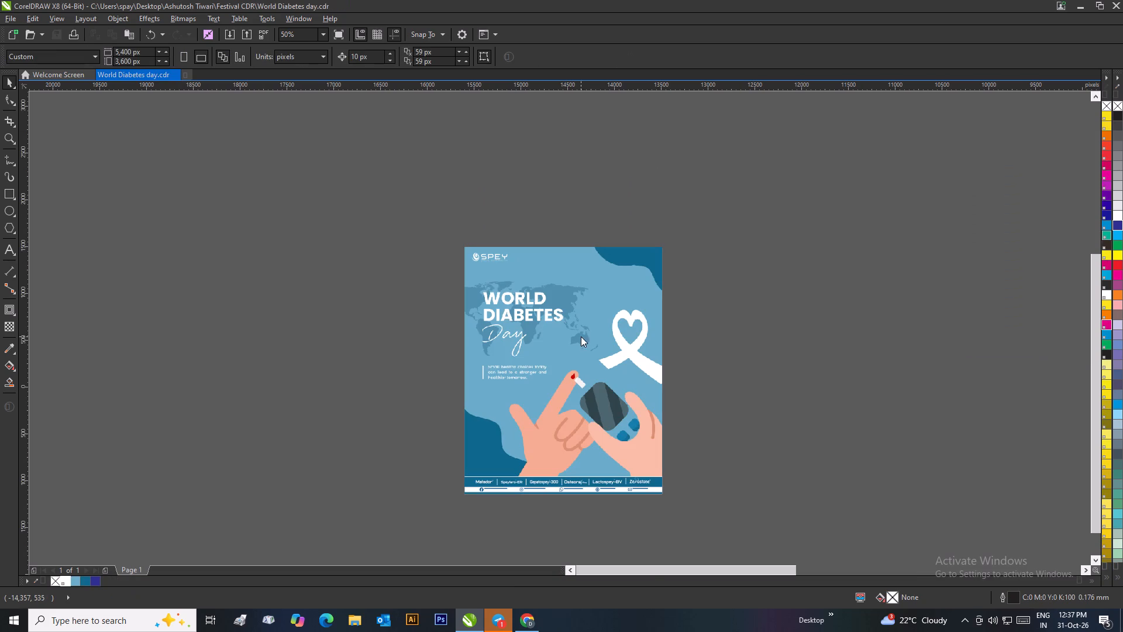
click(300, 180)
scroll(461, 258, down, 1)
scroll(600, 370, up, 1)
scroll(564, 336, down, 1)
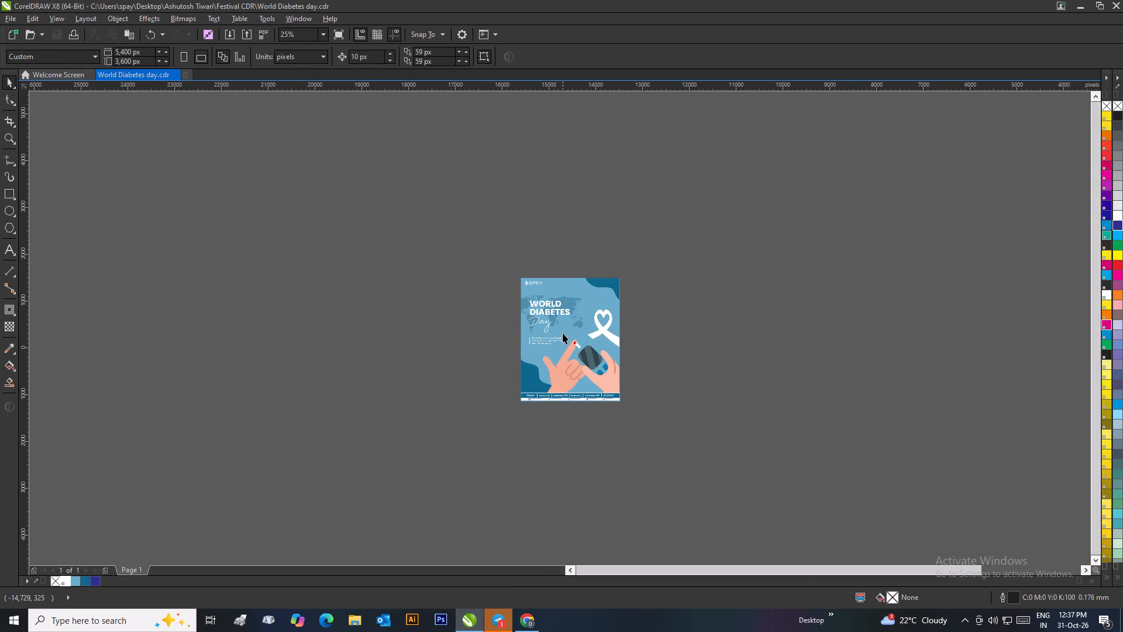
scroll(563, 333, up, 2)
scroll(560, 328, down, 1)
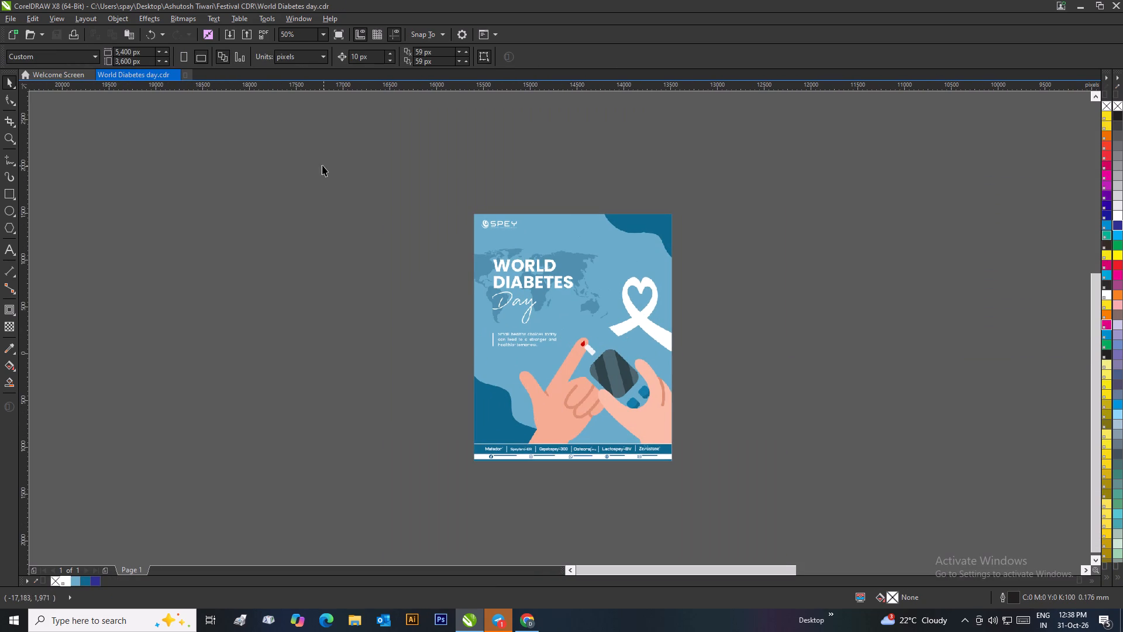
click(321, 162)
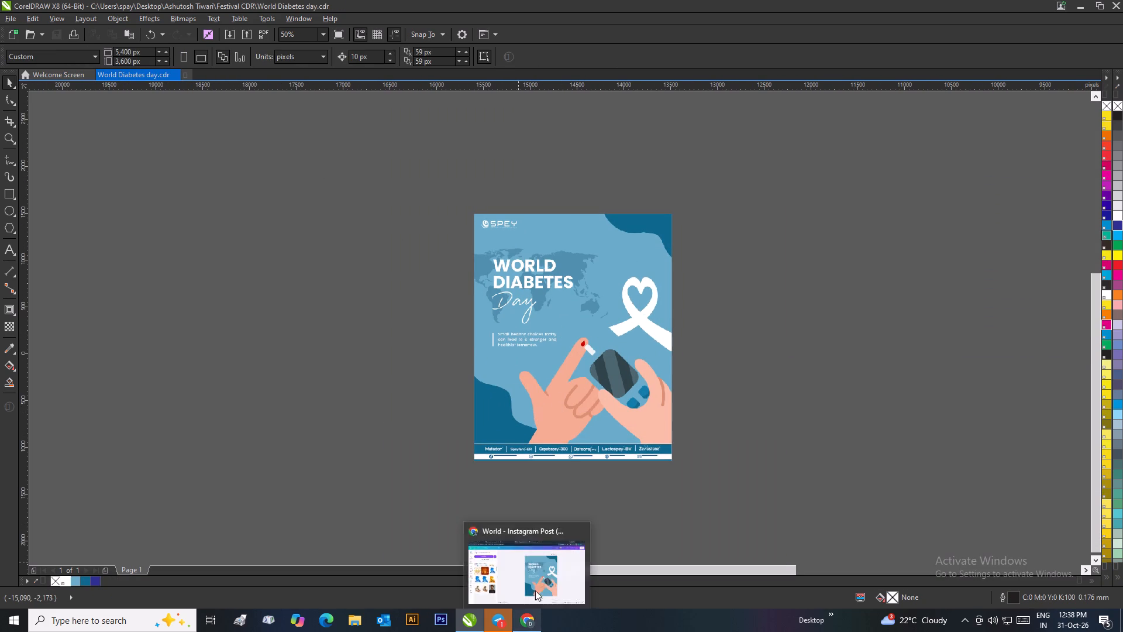
Switch to Chrome and close the Untitled design and World design tabs, returning to the Canva home page.
click(539, 580)
click(612, 0)
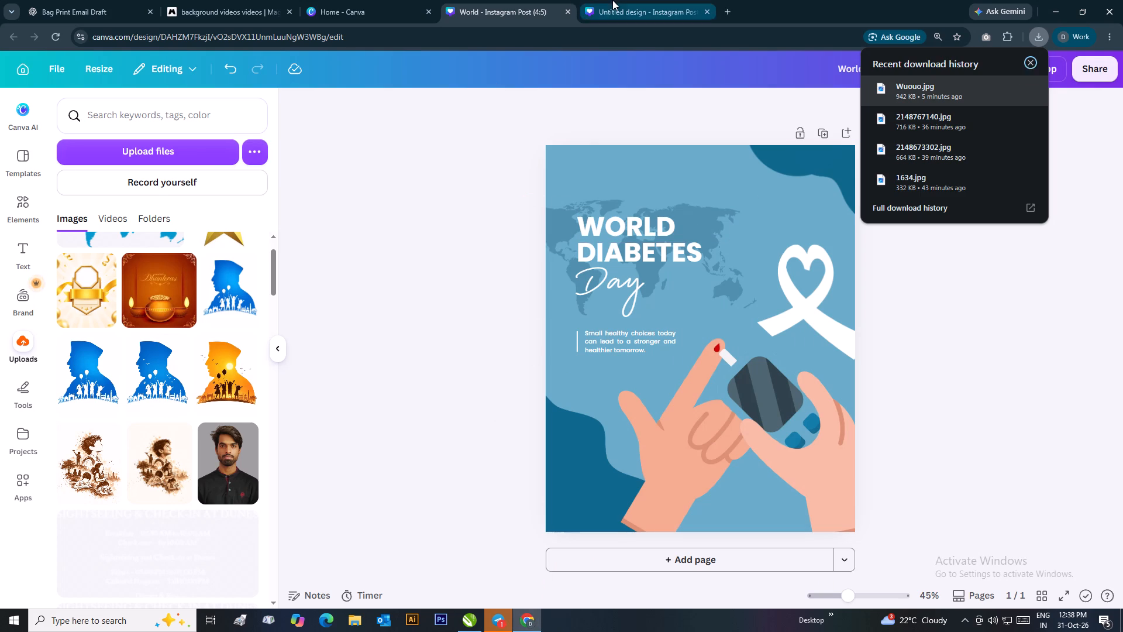
click(706, 11)
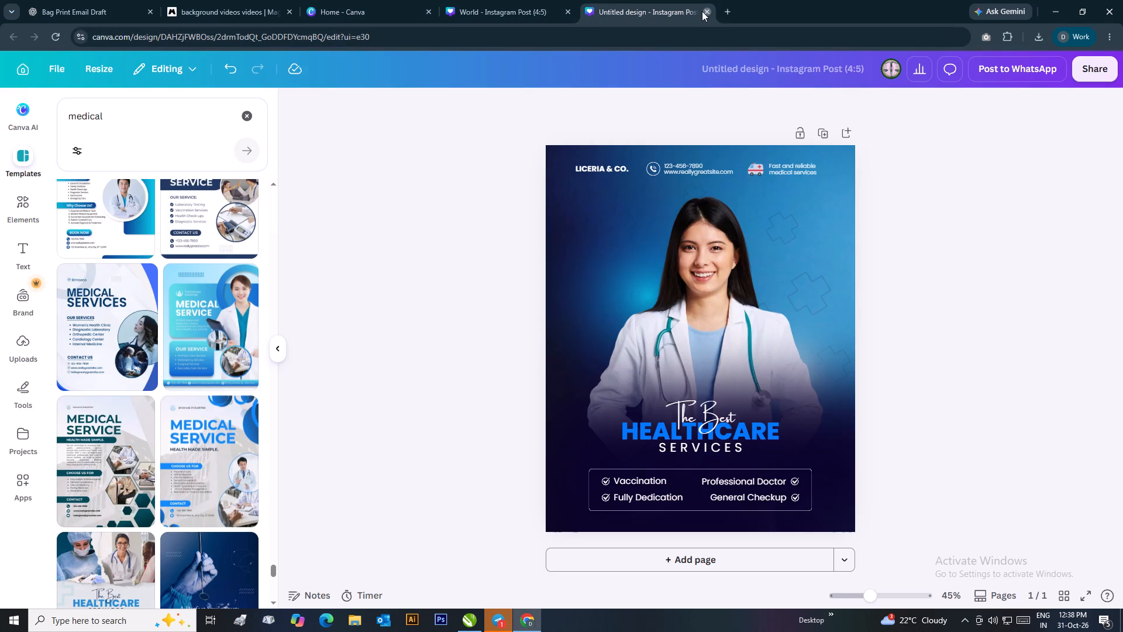
drag(568, 13, 479, 248)
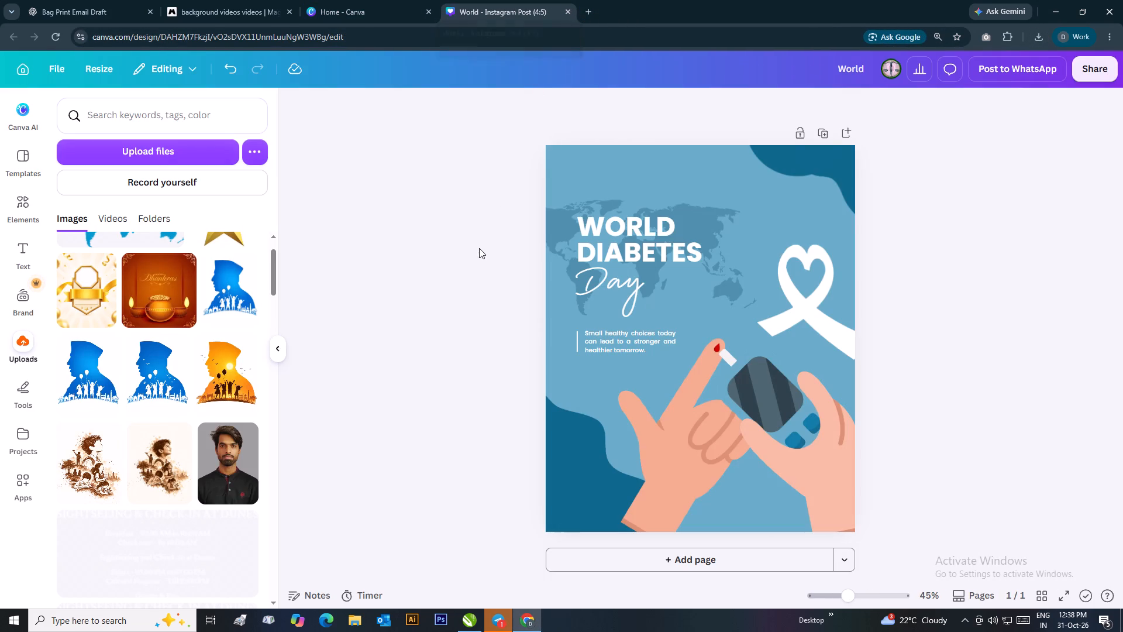
click(479, 248)
click(15, 40)
scroll(184, 264, down, 5)
scroll(182, 305, up, 6)
scroll(307, 287, up, 9)
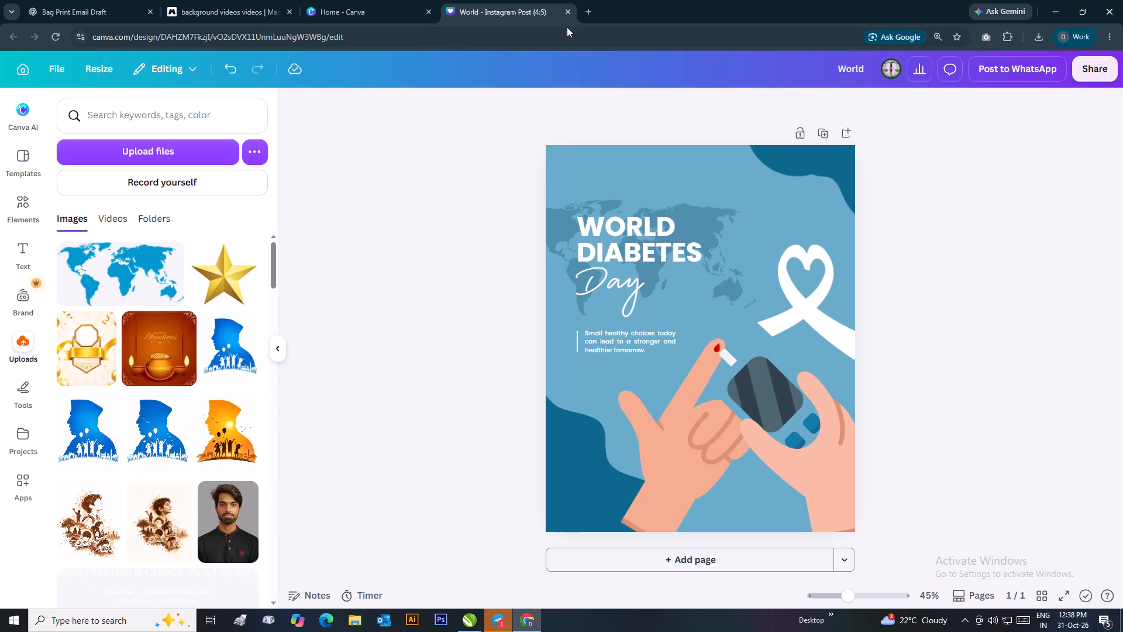
click(567, 11)
click(382, 15)
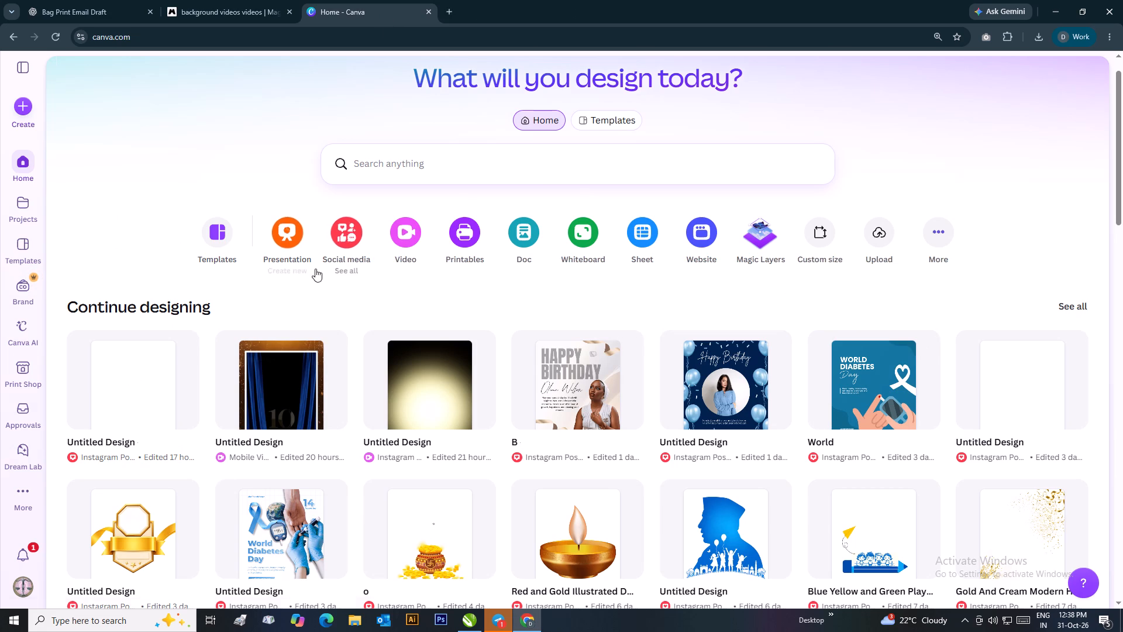
Create a new blank social media design in the Instagram Post (4:5) format.
click(343, 238)
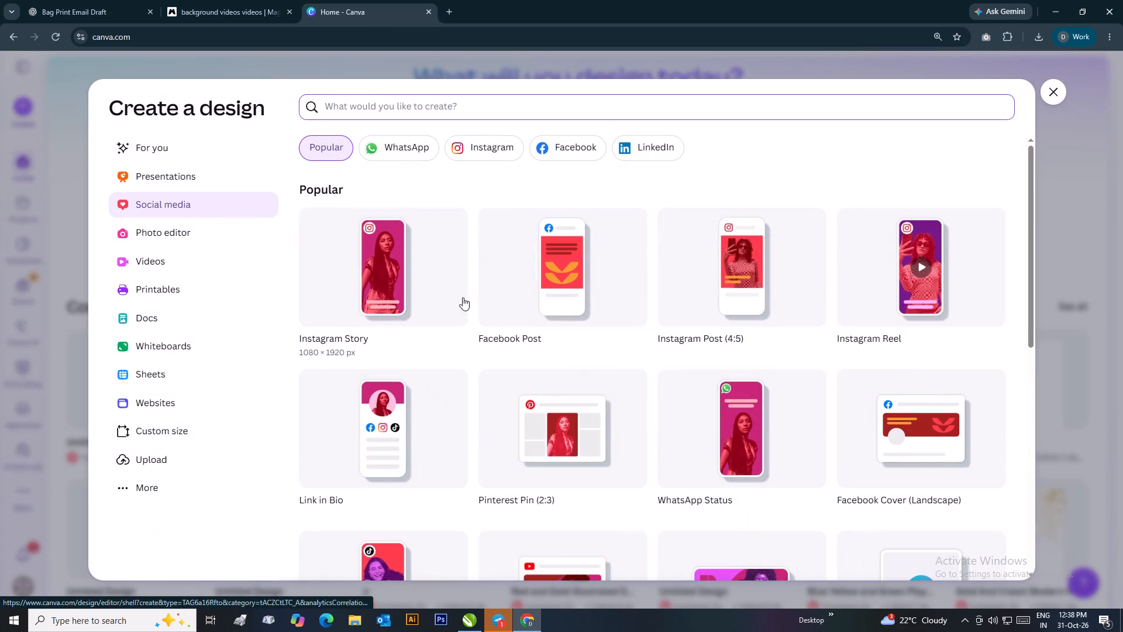
click(547, 287)
click(567, 15)
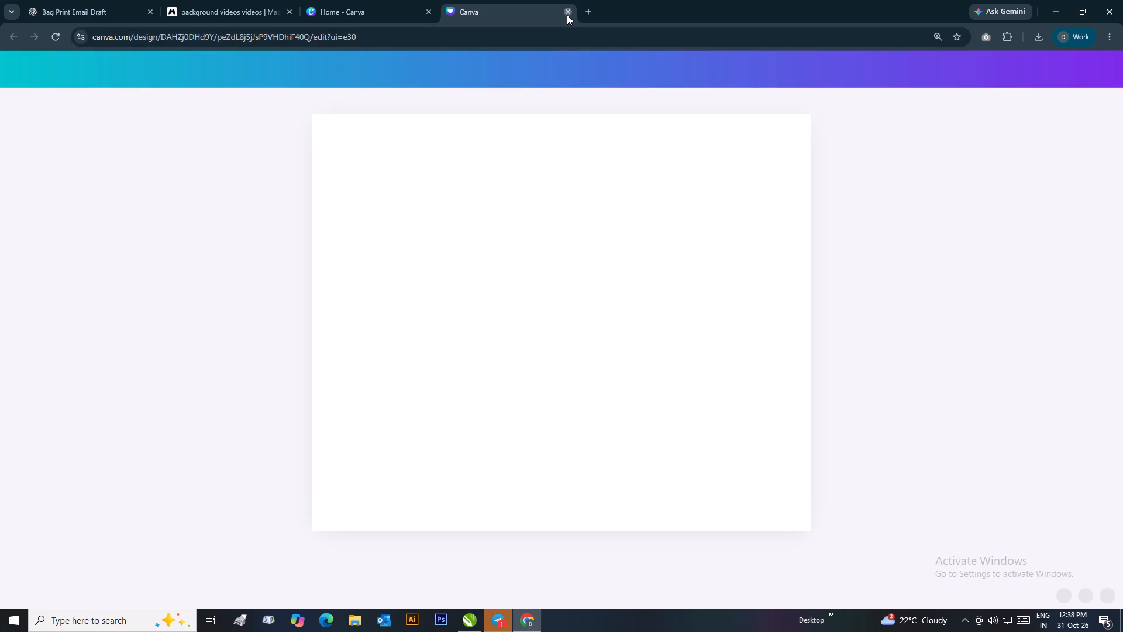
click(692, 303)
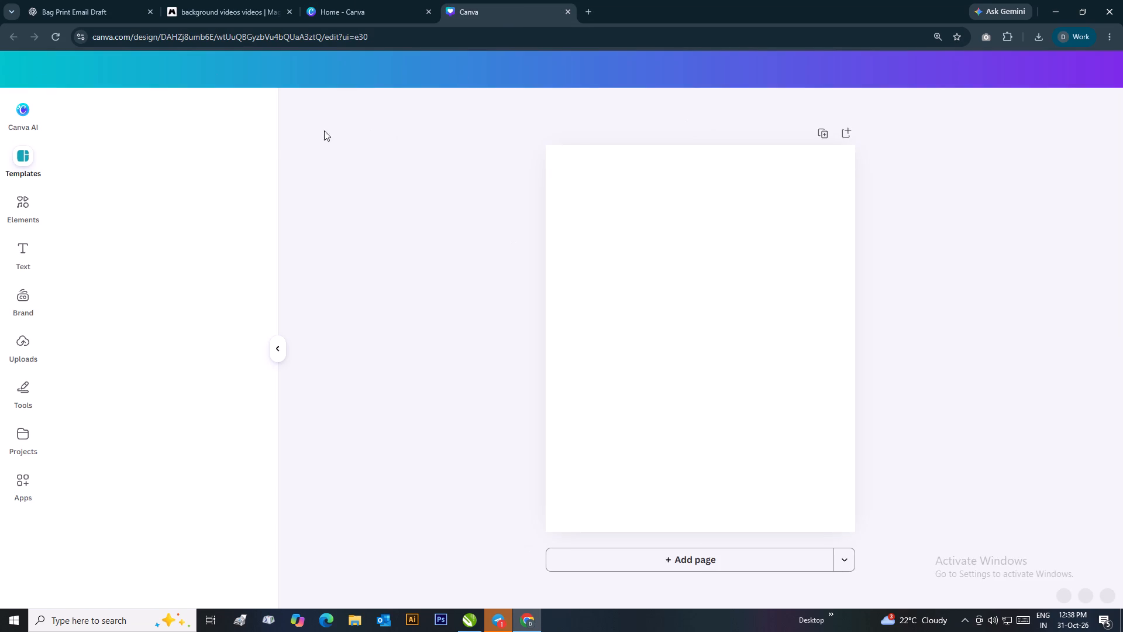
Search the Instagram Post templates for "world diabetes" and look over the first results.
click(150, 111)
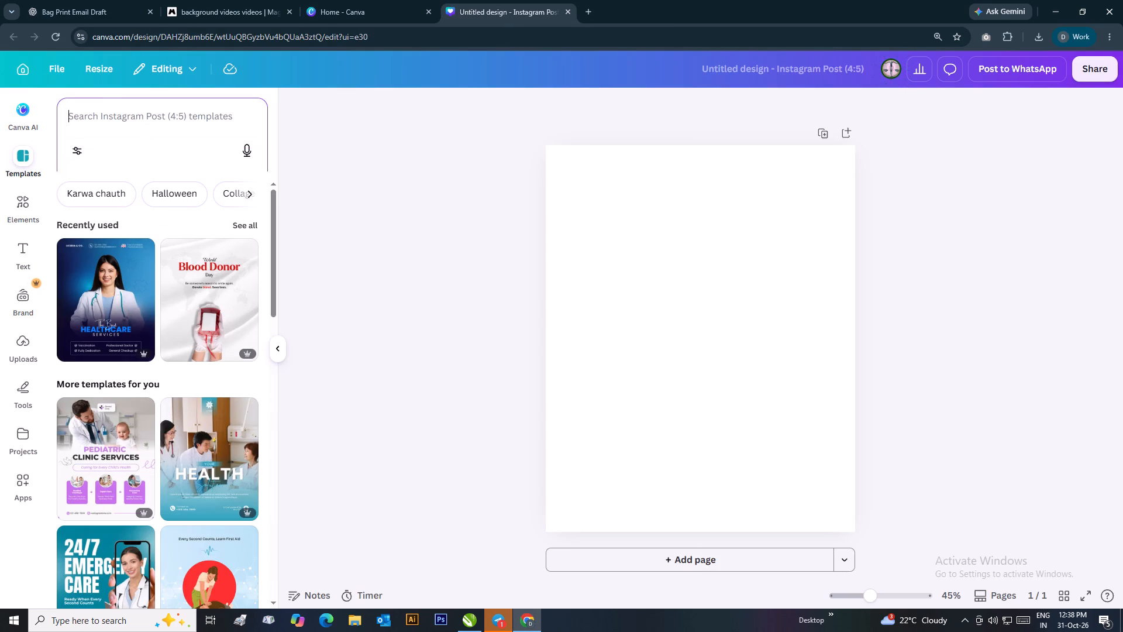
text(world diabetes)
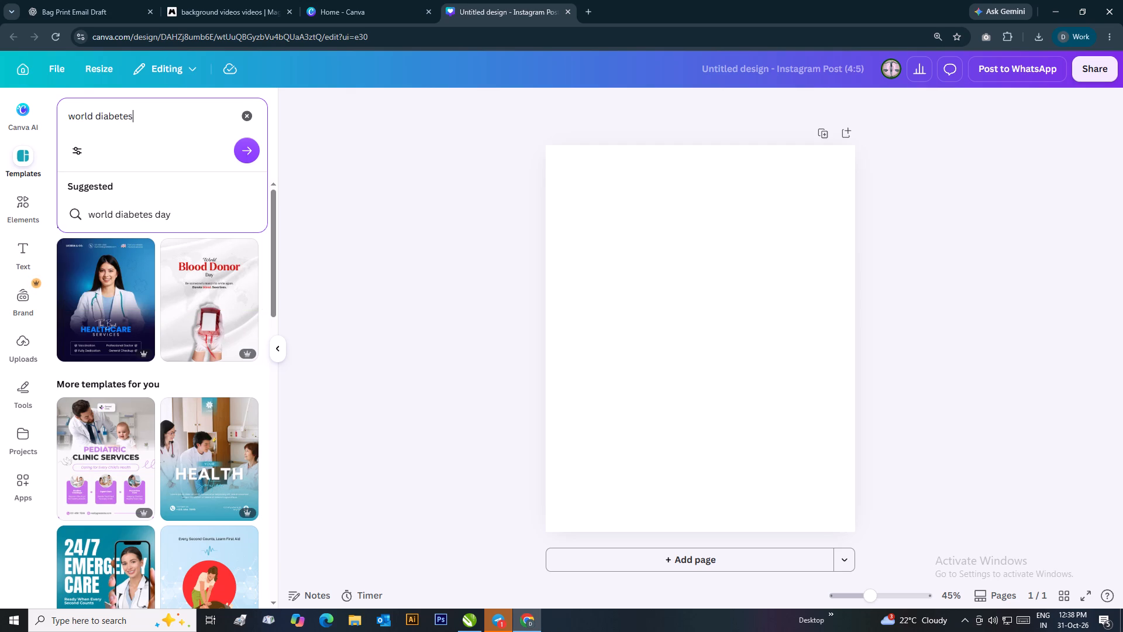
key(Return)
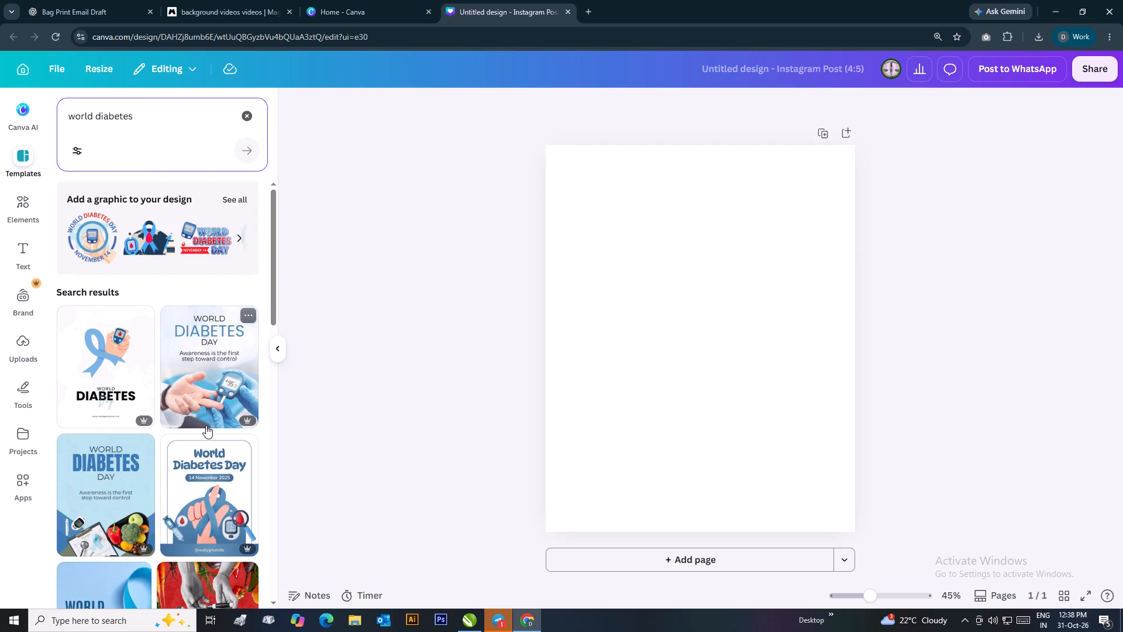
scroll(206, 425, down, 4)
scroll(211, 433, up, 4)
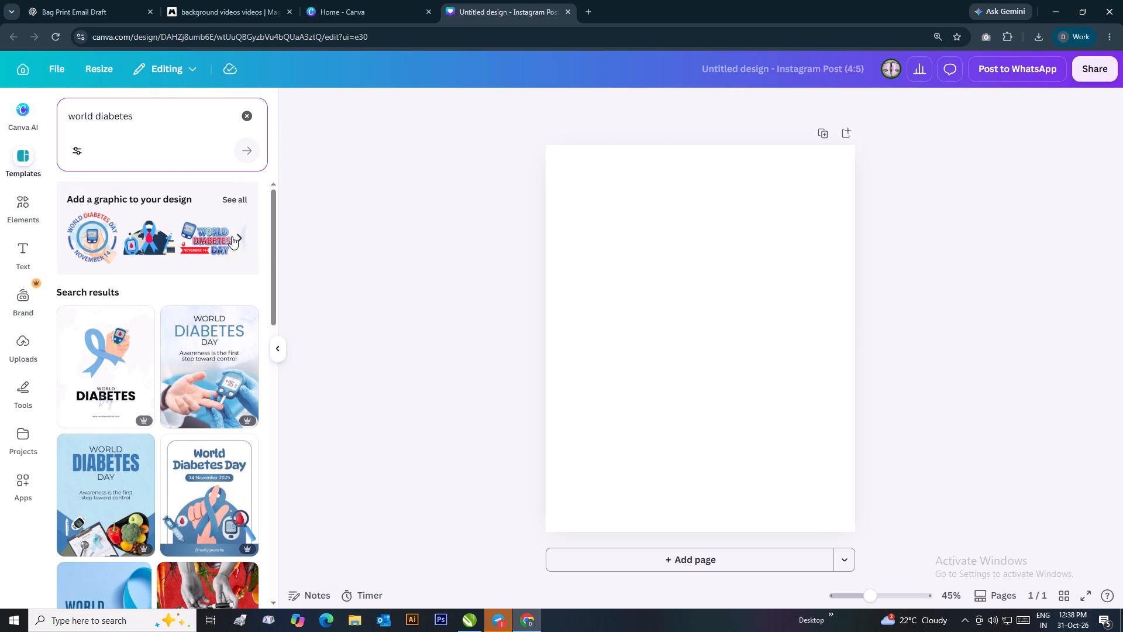
Browse the graphics and photos offered for "world diabetes", and look through the full collection of graphics.
click(240, 236)
click(242, 200)
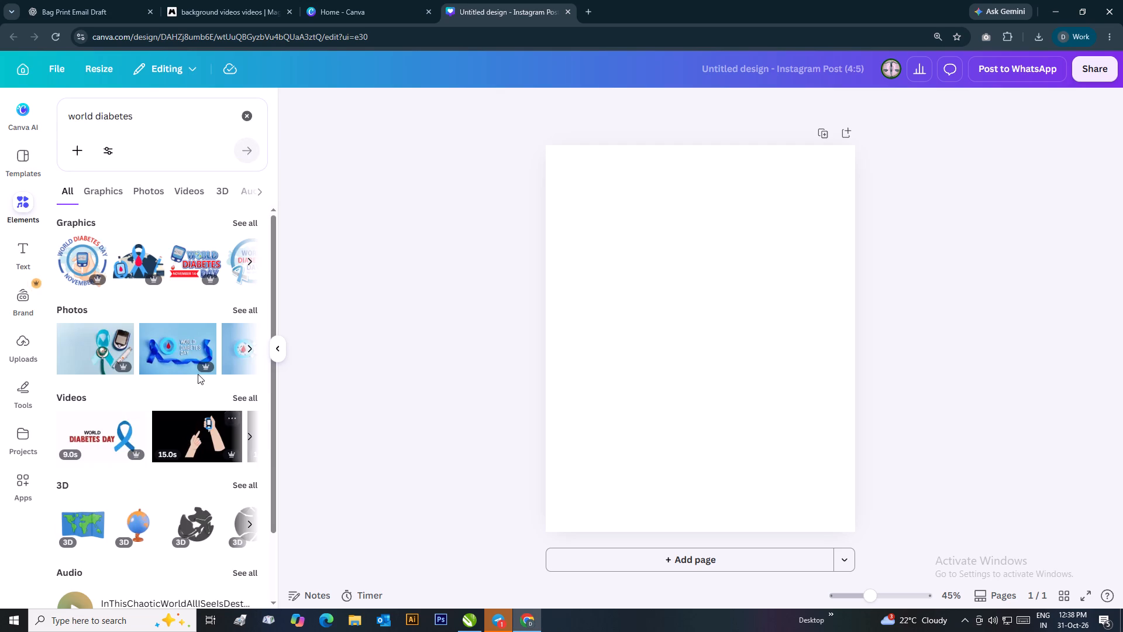
click(249, 346)
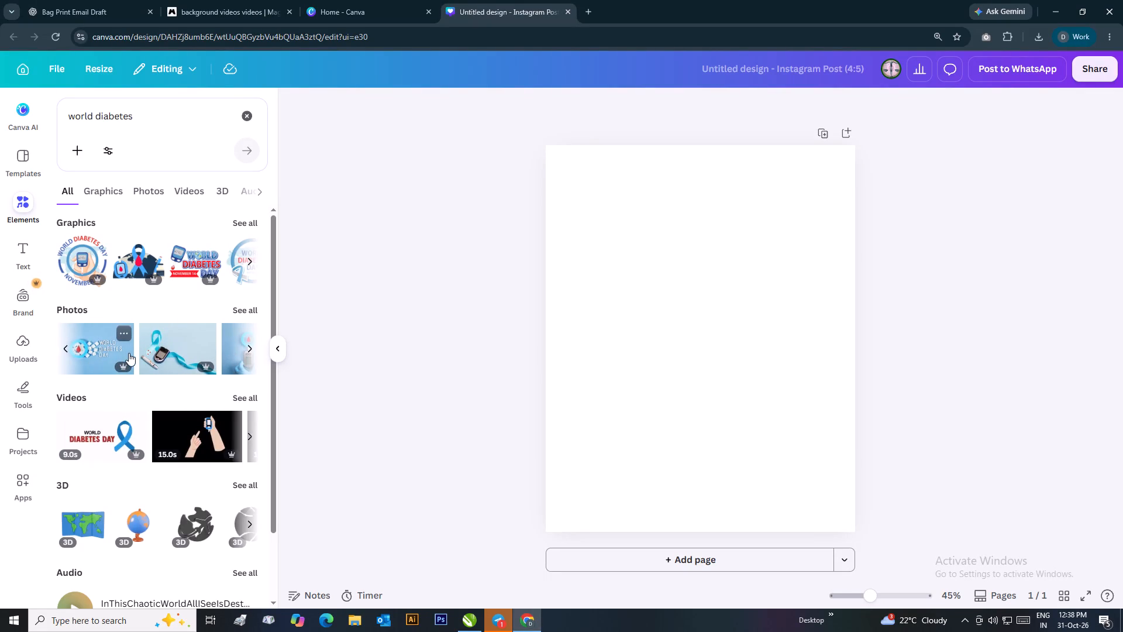
click(249, 262)
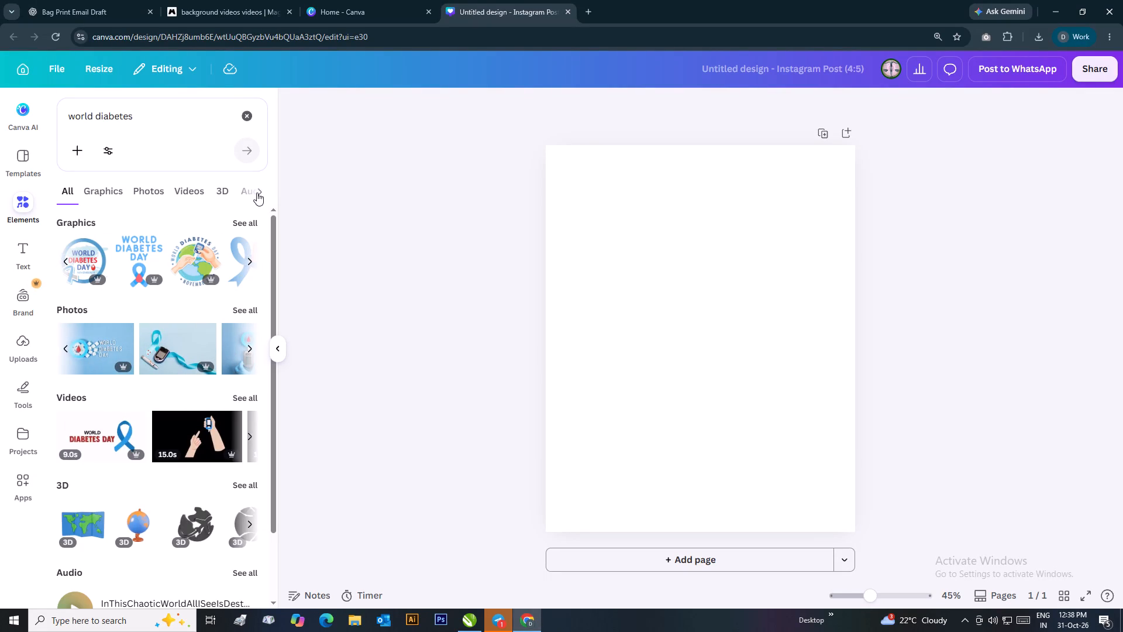
click(240, 221)
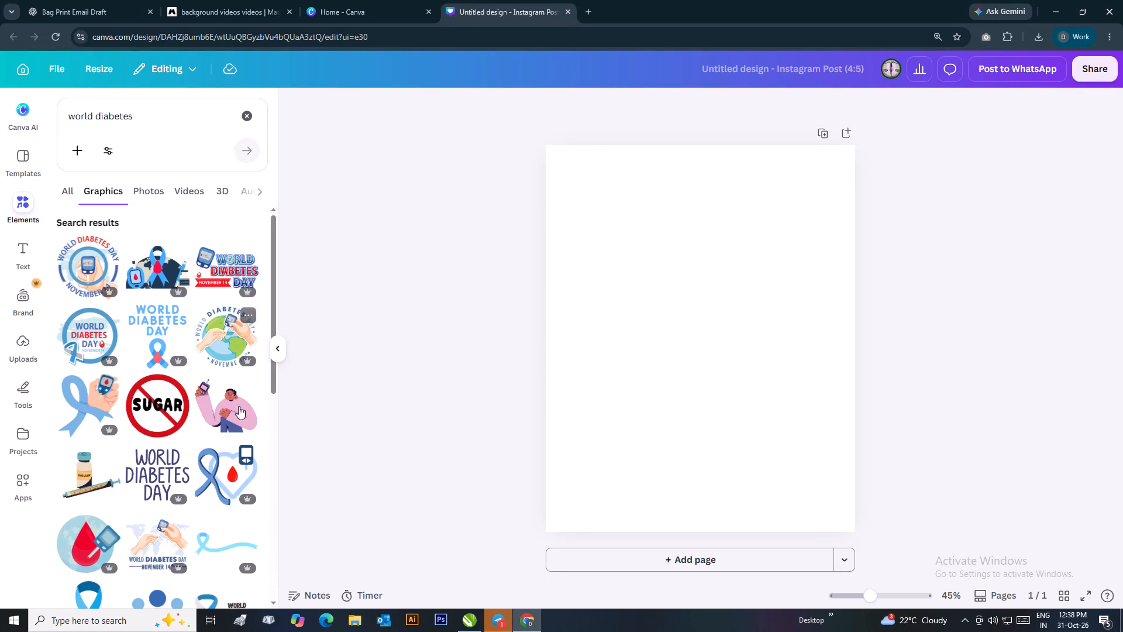
scroll(203, 465, down, 4)
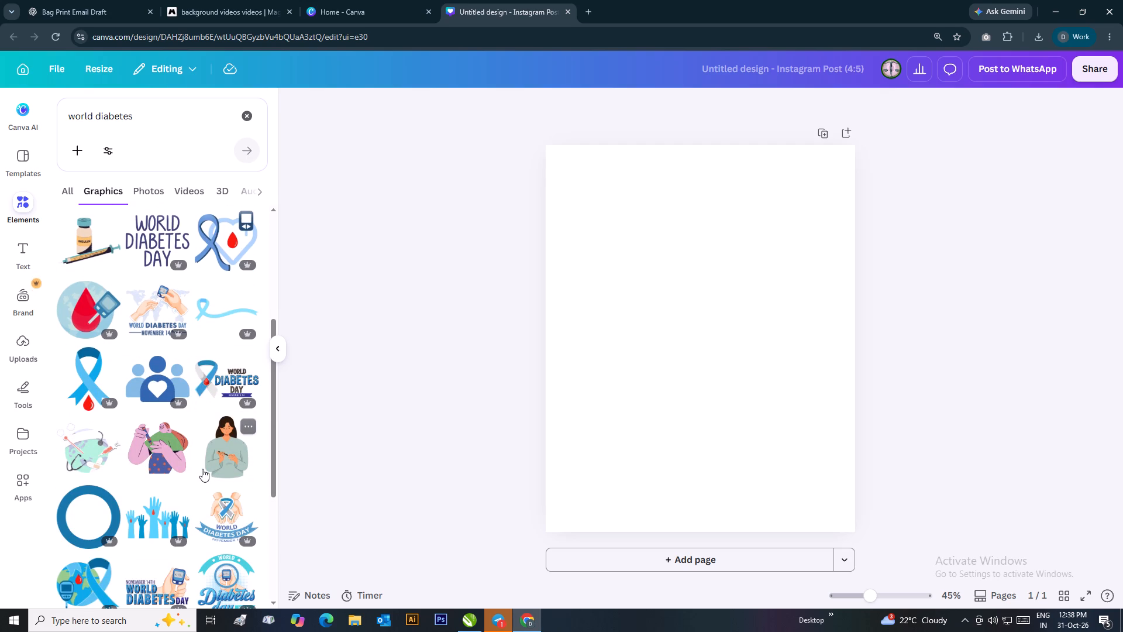
In Canva, add the blood drop and glucose meter graphic on a light-blue circle from the world diabetes results to the blank page.
scroll(202, 469, down, 2)
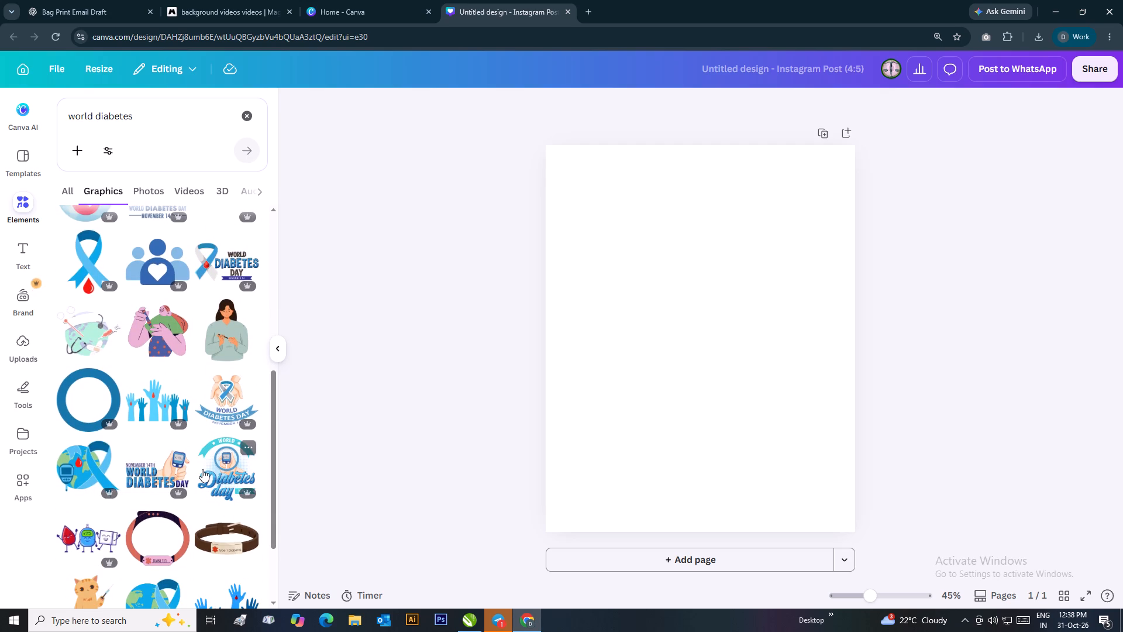
scroll(202, 469, down, 3)
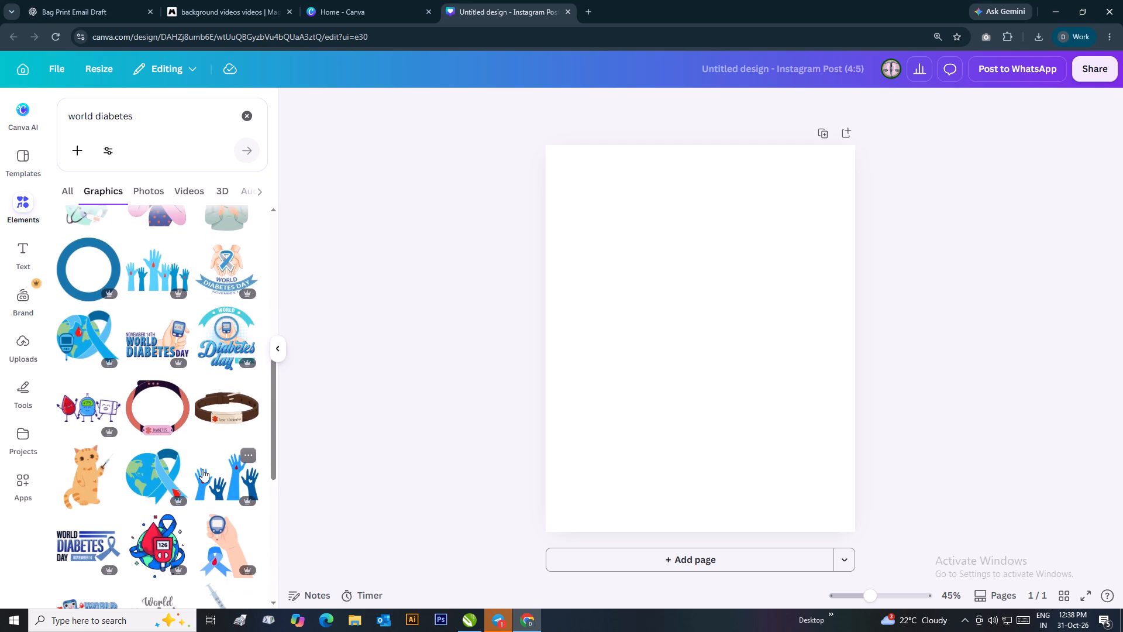
scroll(202, 469, down, 5)
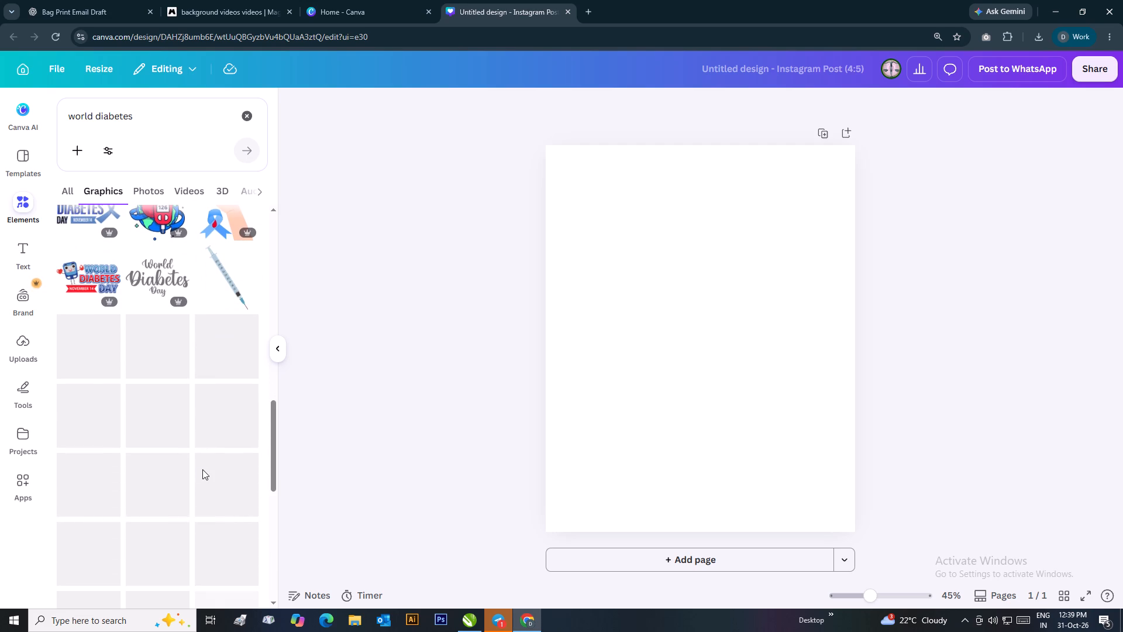
scroll(202, 469, up, 1)
scroll(202, 469, down, 6)
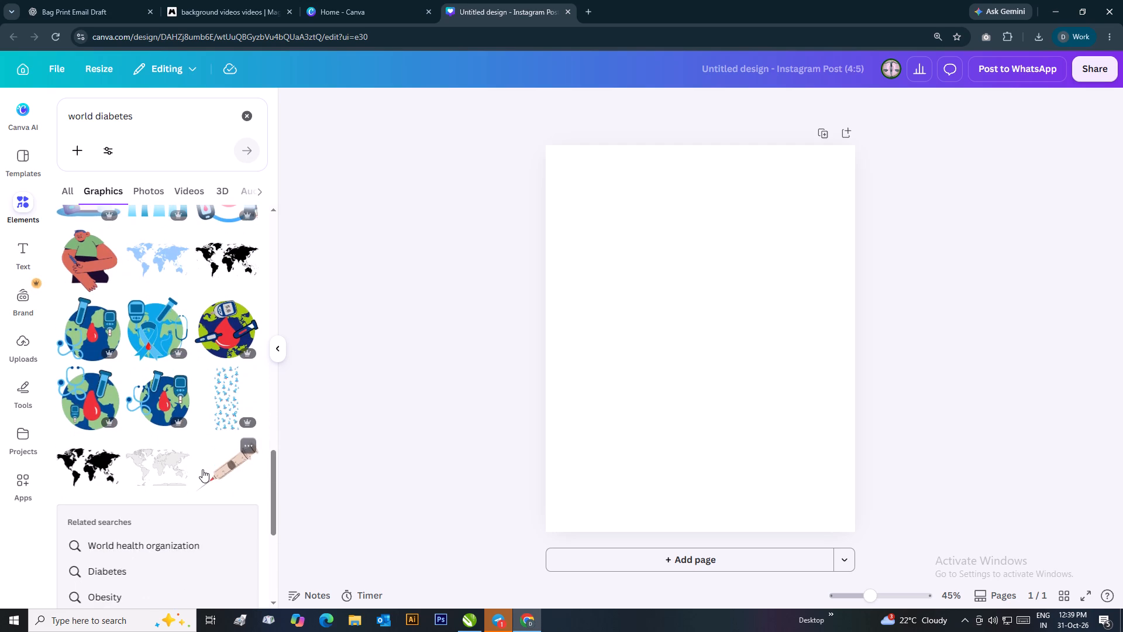
scroll(202, 469, up, 19)
scroll(202, 469, up, 5)
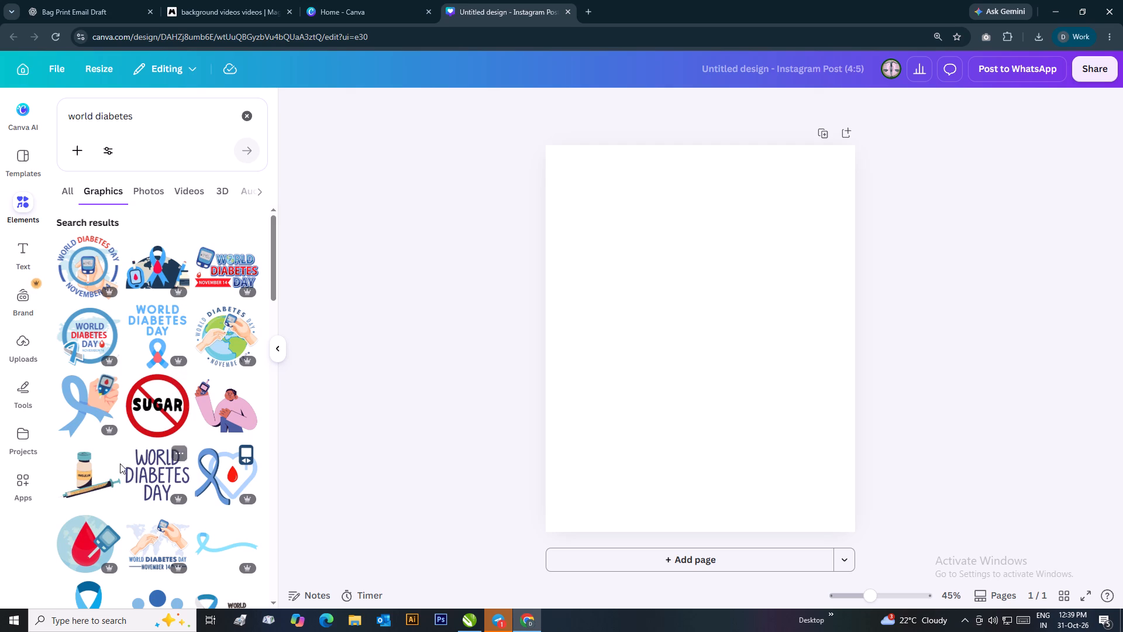
click(91, 545)
click(937, 338)
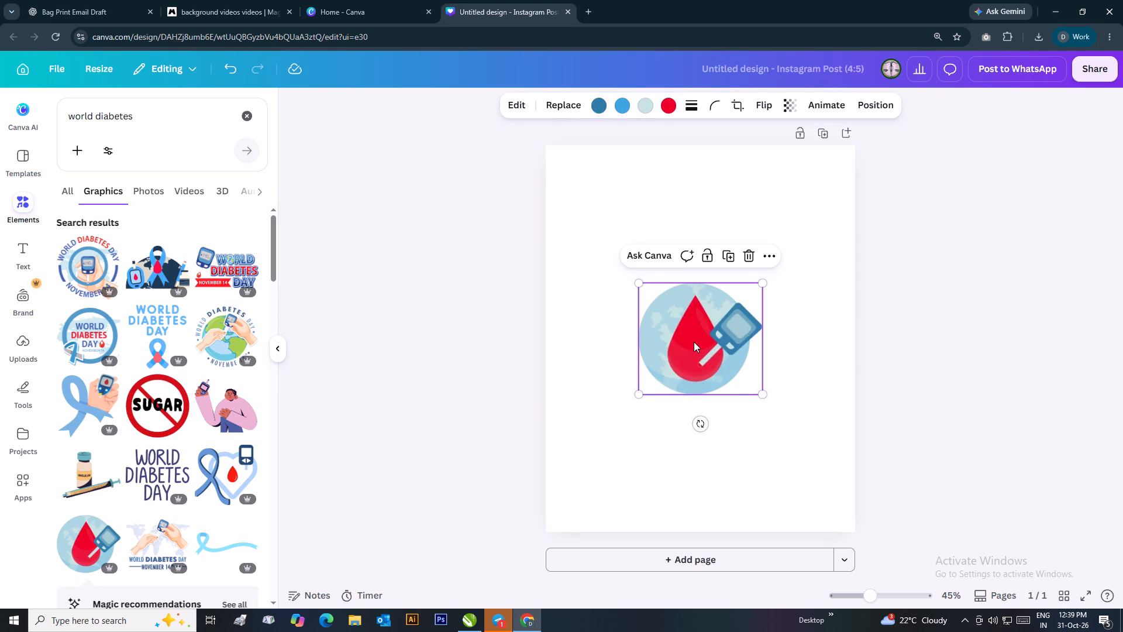
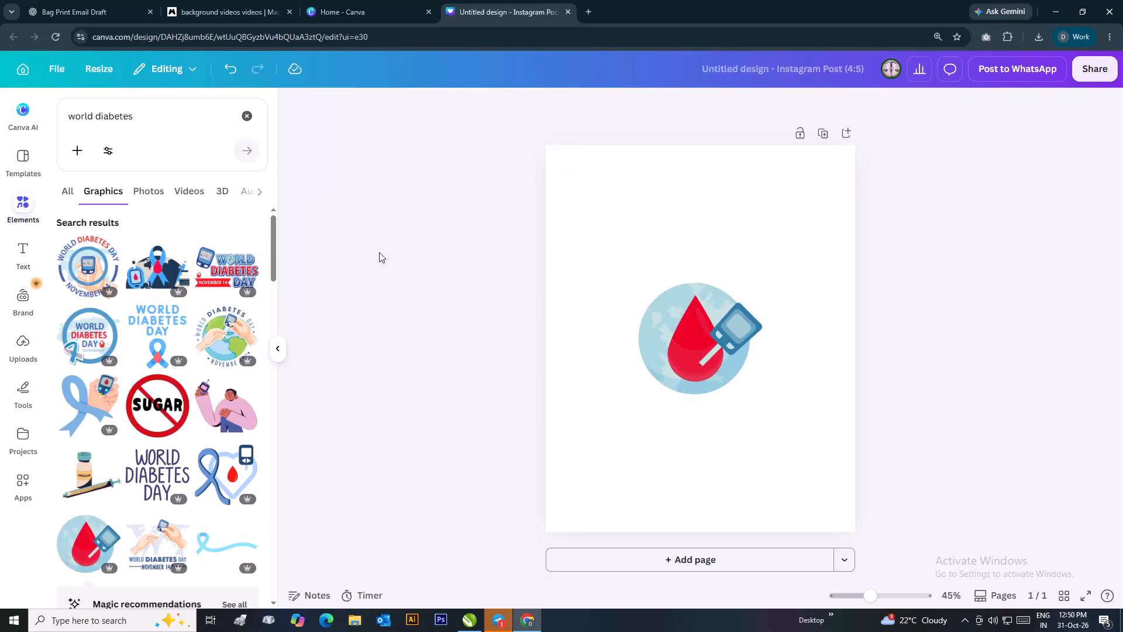
Add the World Diabetes Day November 14 lettering with world map and ribbon from the world diabetes graphics, placing it below the blood drop graphic.
scroll(276, 286, down, 4)
scroll(200, 377, down, 4)
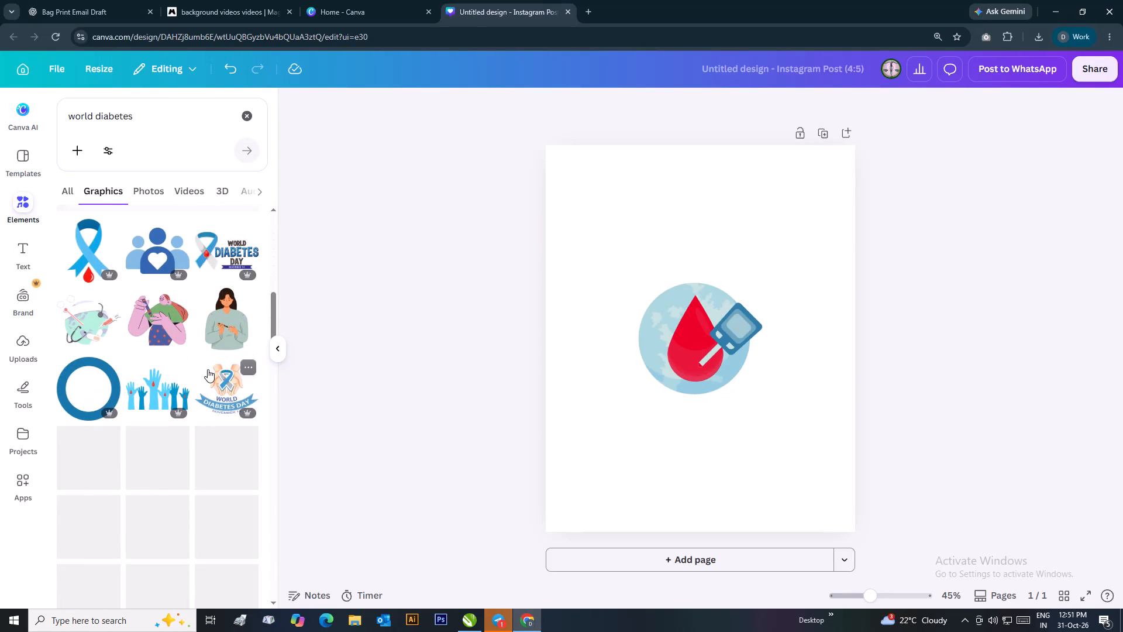
scroll(208, 369, down, 2)
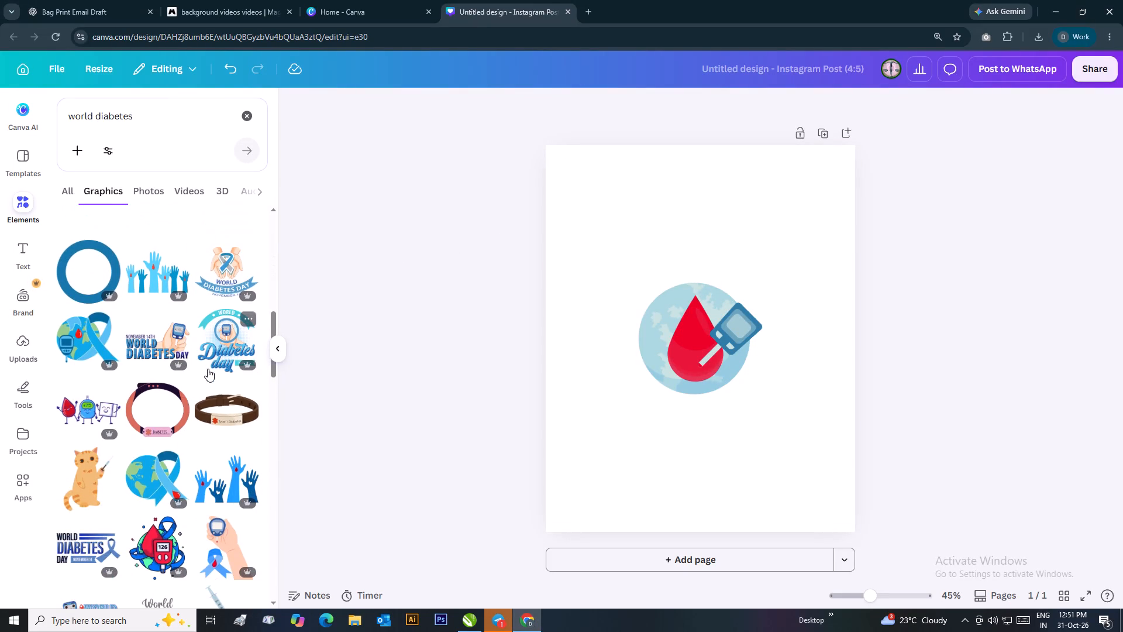
scroll(208, 369, down, 8)
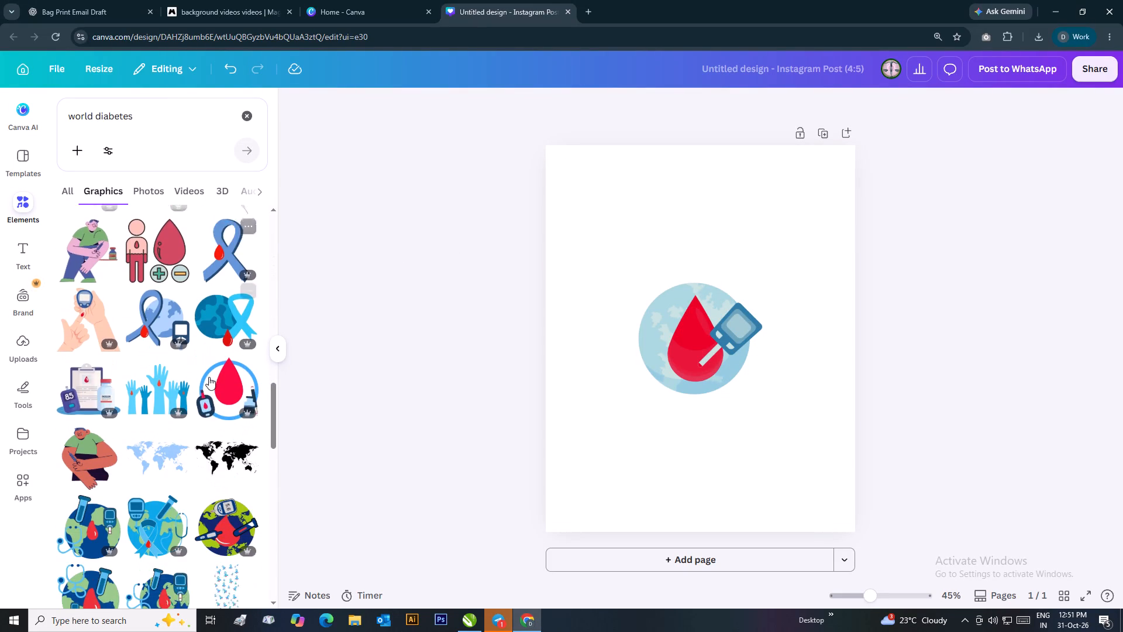
scroll(208, 386, down, 3)
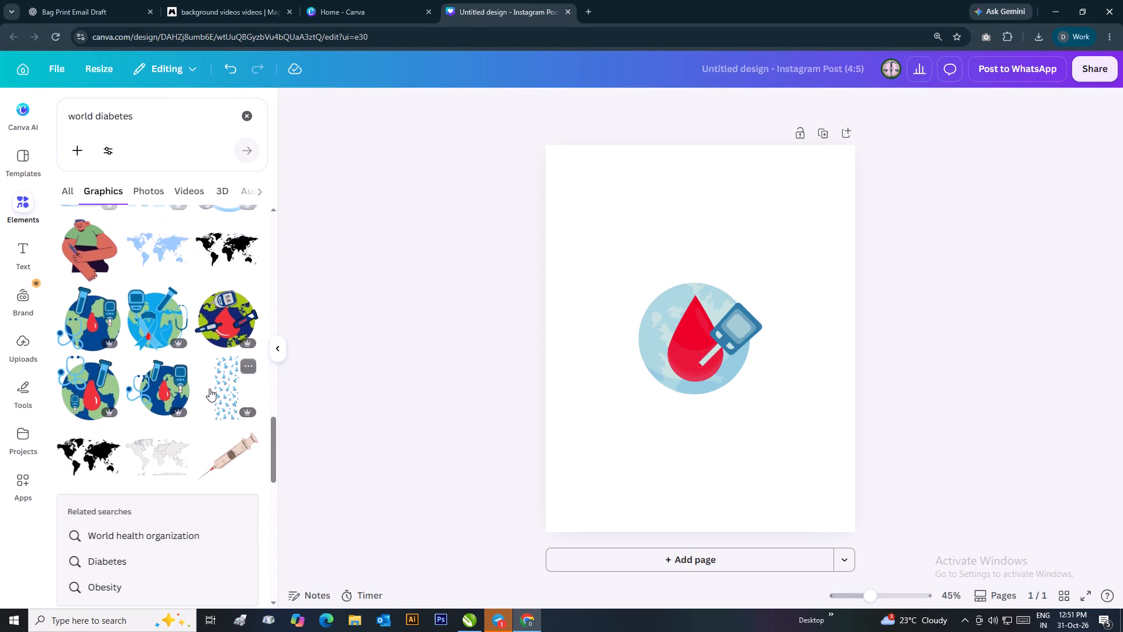
scroll(209, 388, down, 5)
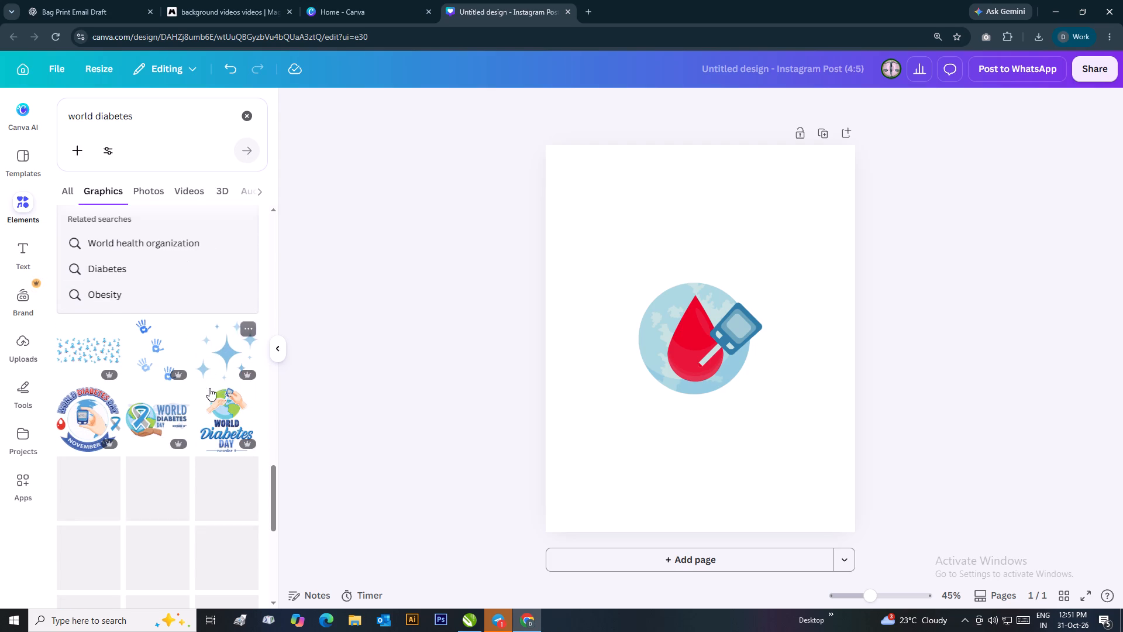
scroll(209, 388, down, 5)
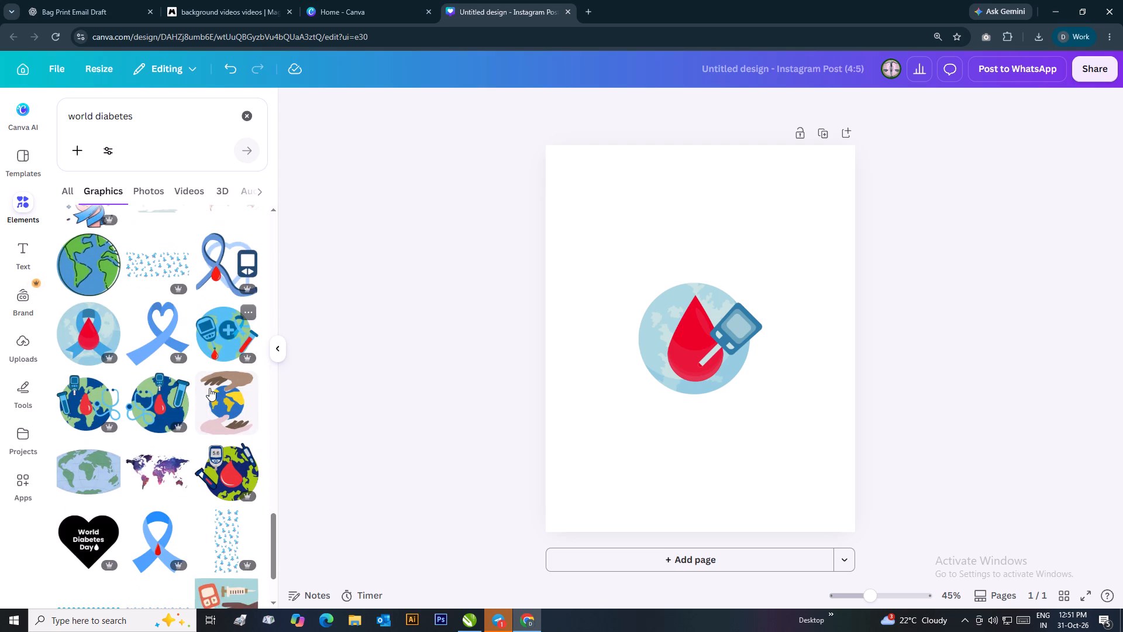
scroll(209, 388, down, 5)
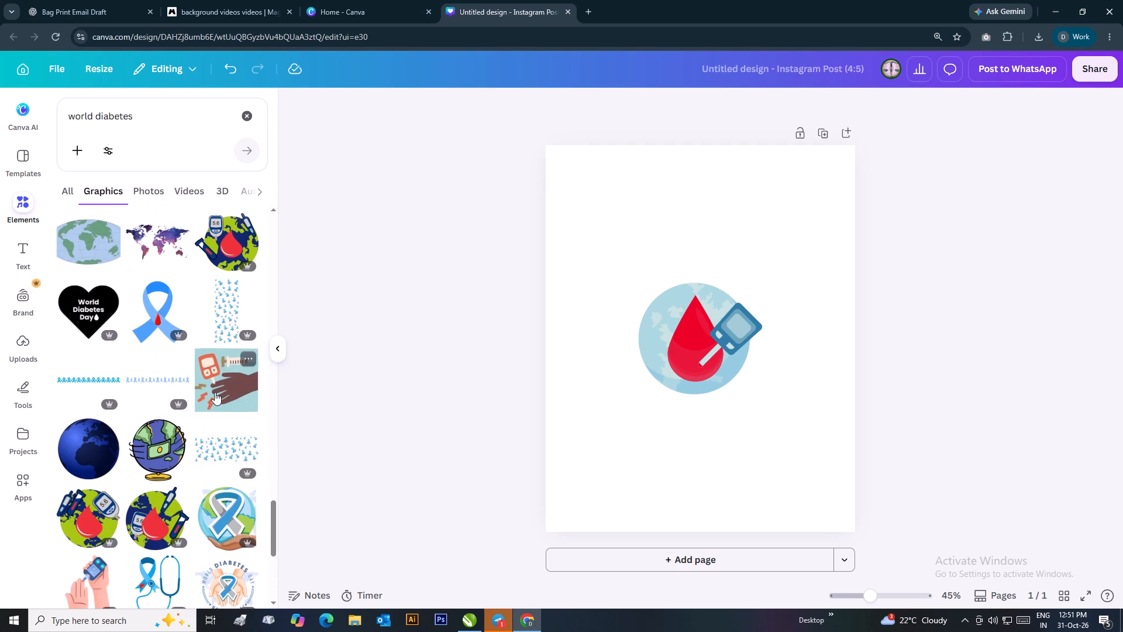
scroll(208, 394, down, 7)
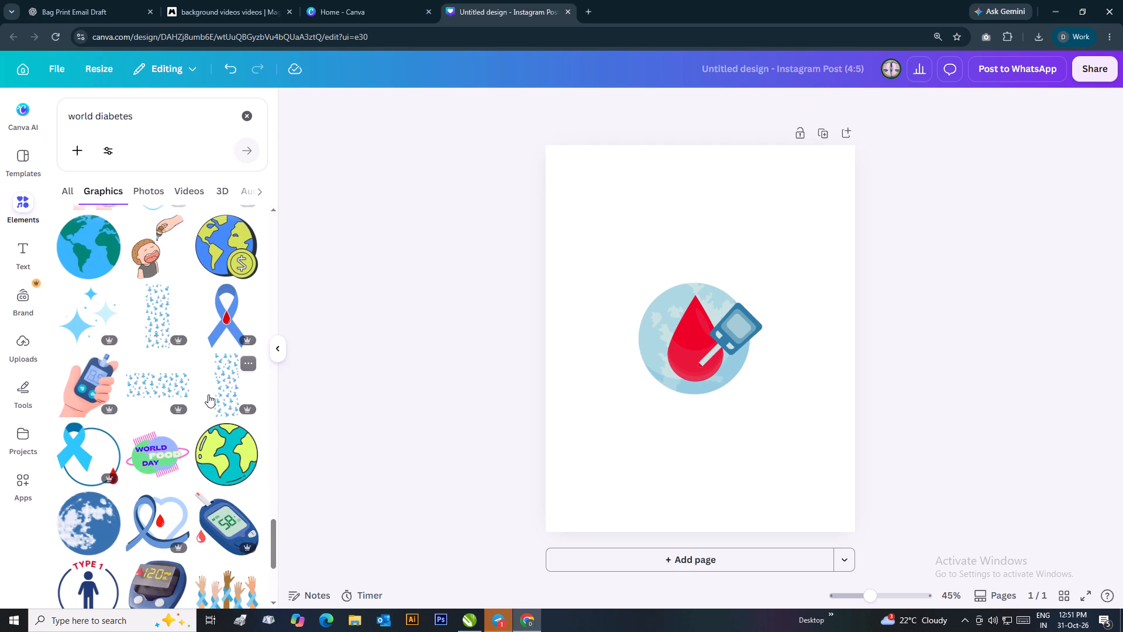
scroll(208, 394, down, 5)
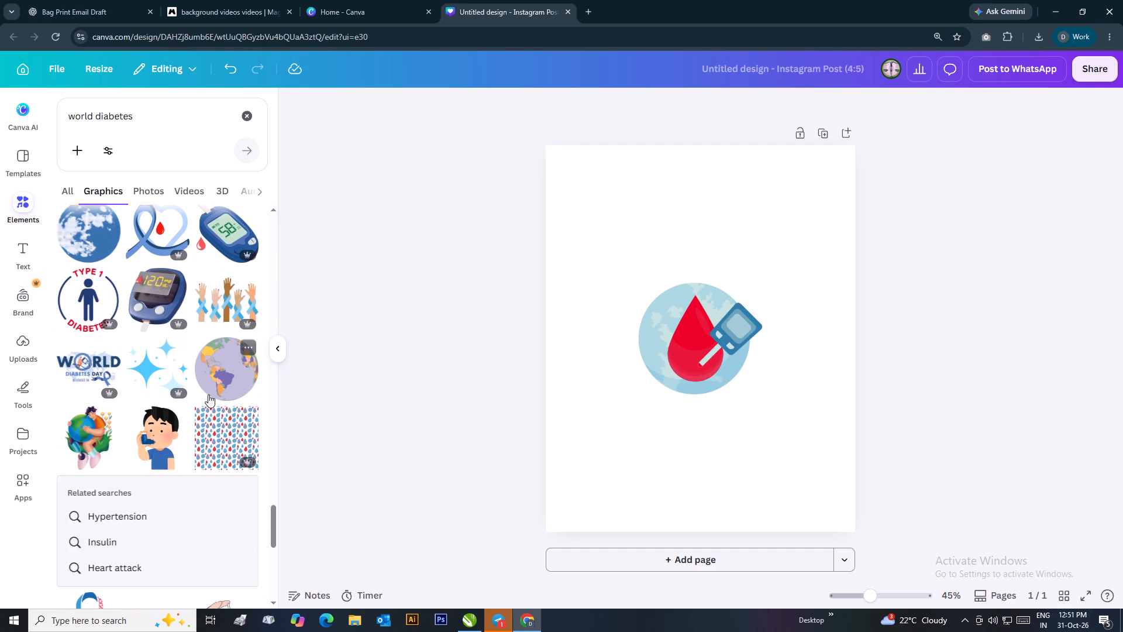
click(85, 359)
click(907, 368)
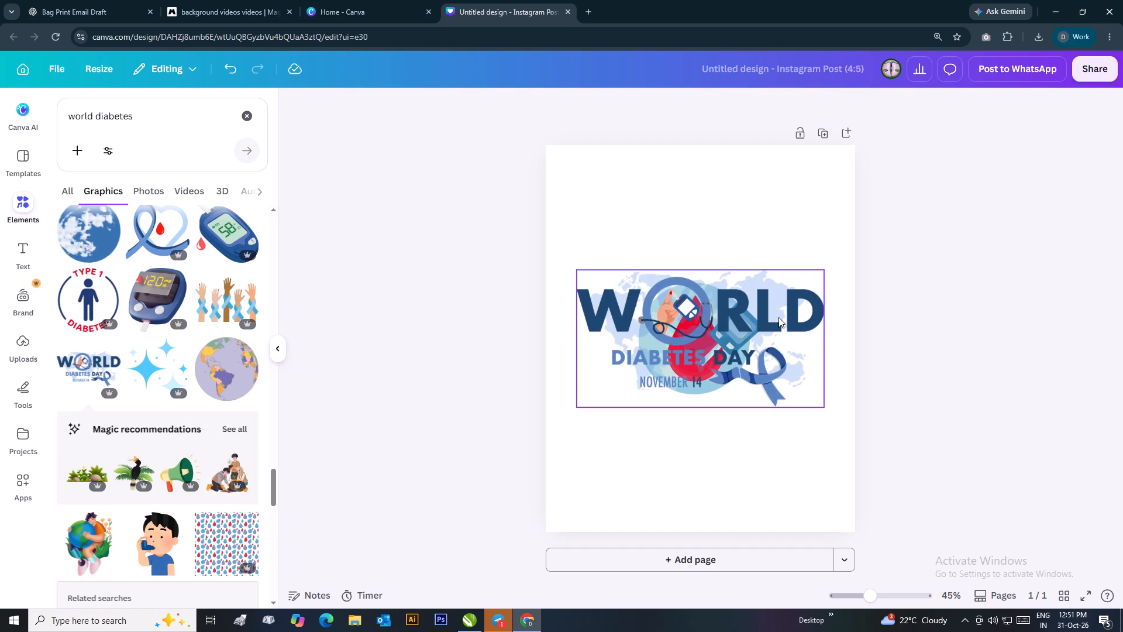
drag(767, 322, 769, 454)
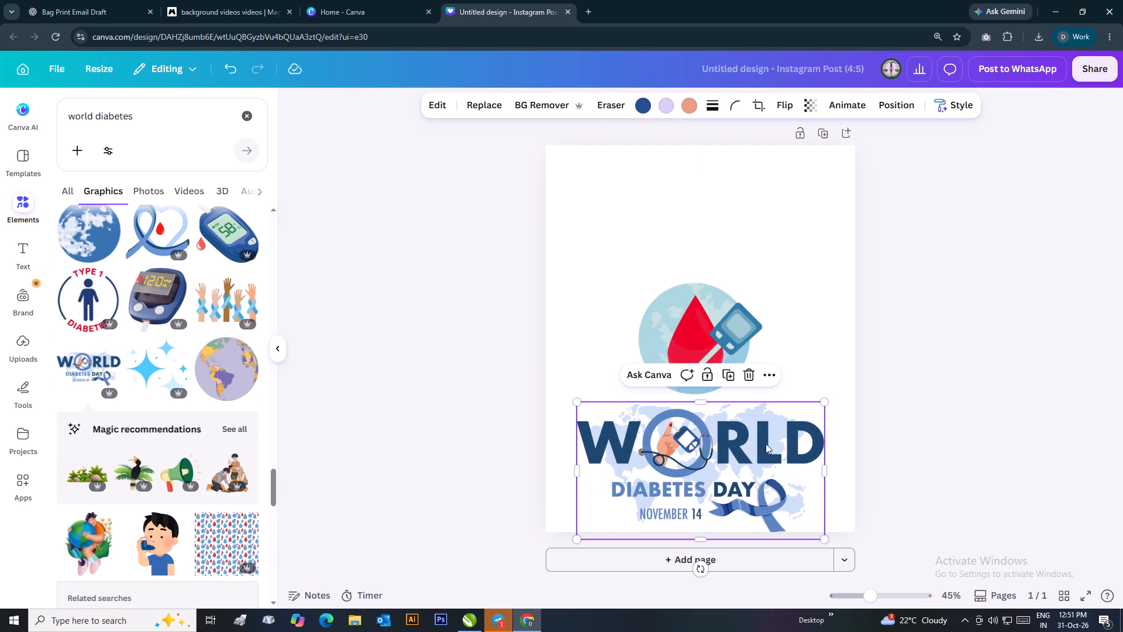
Delete the blood drop and glucose meter graphic from the page.
click(732, 328)
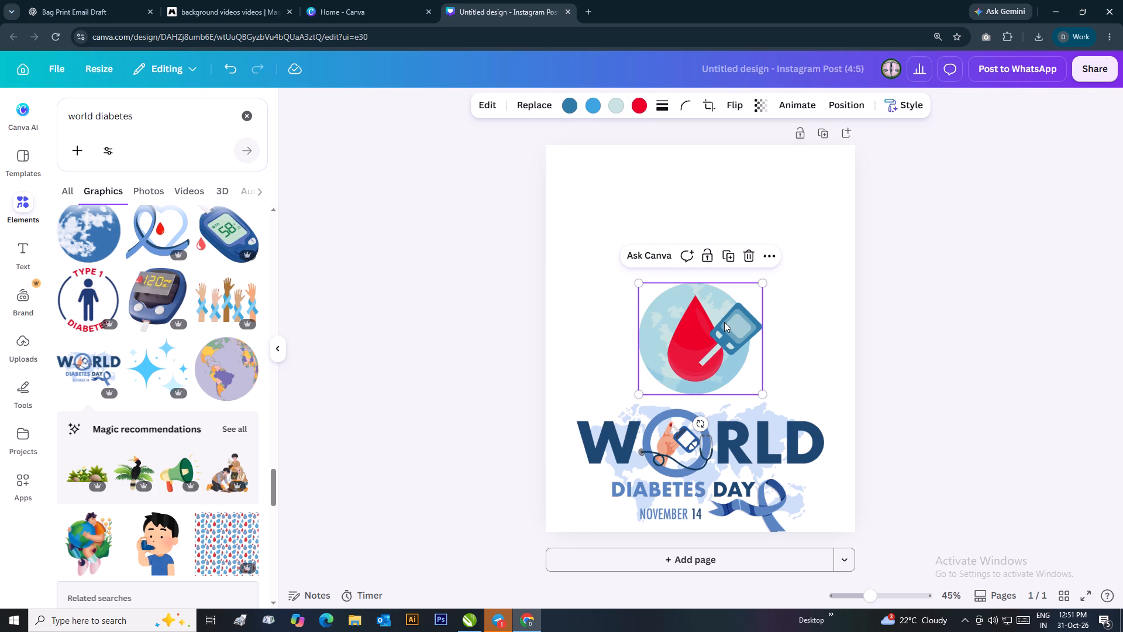
key(Delete)
Shrink the World Diabetes Day lettering to about 660 by 367 and place it horizontally centred, slightly above the page's middle.
drag(724, 444, 721, 304)
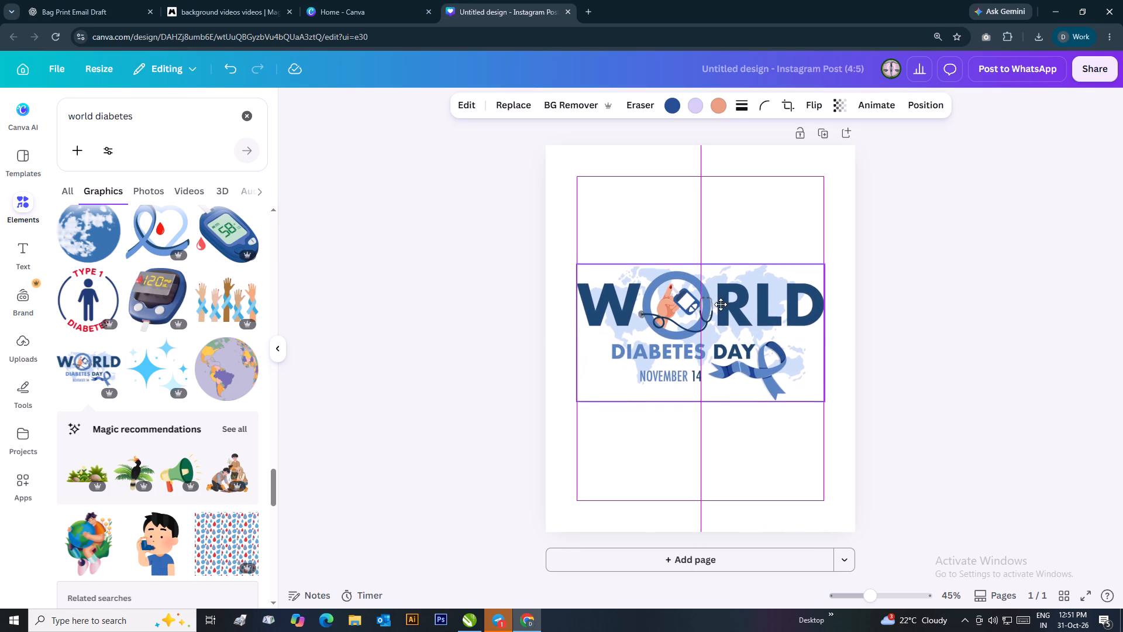
drag(721, 304, 721, 304)
drag(824, 401, 739, 418)
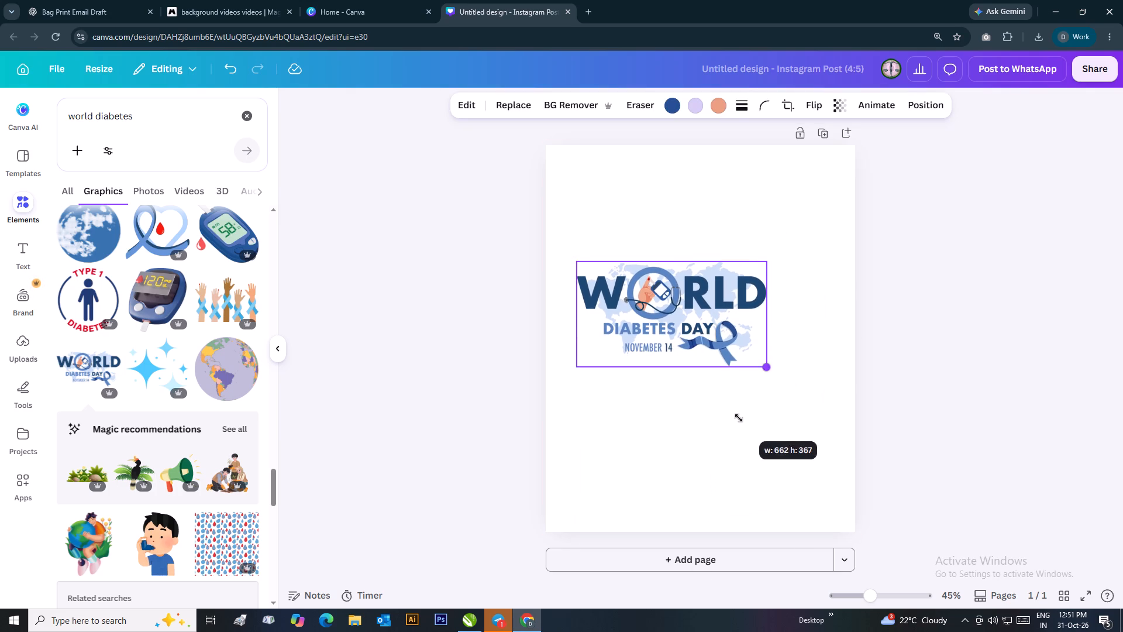
drag(739, 418, 738, 414)
click(937, 403)
drag(719, 298, 752, 304)
click(889, 332)
Examine further world diabetes graphics, such as ribbons, glucose meters, syringes and globes, for another element to use.
scroll(235, 338, down, 4)
scroll(191, 382, down, 2)
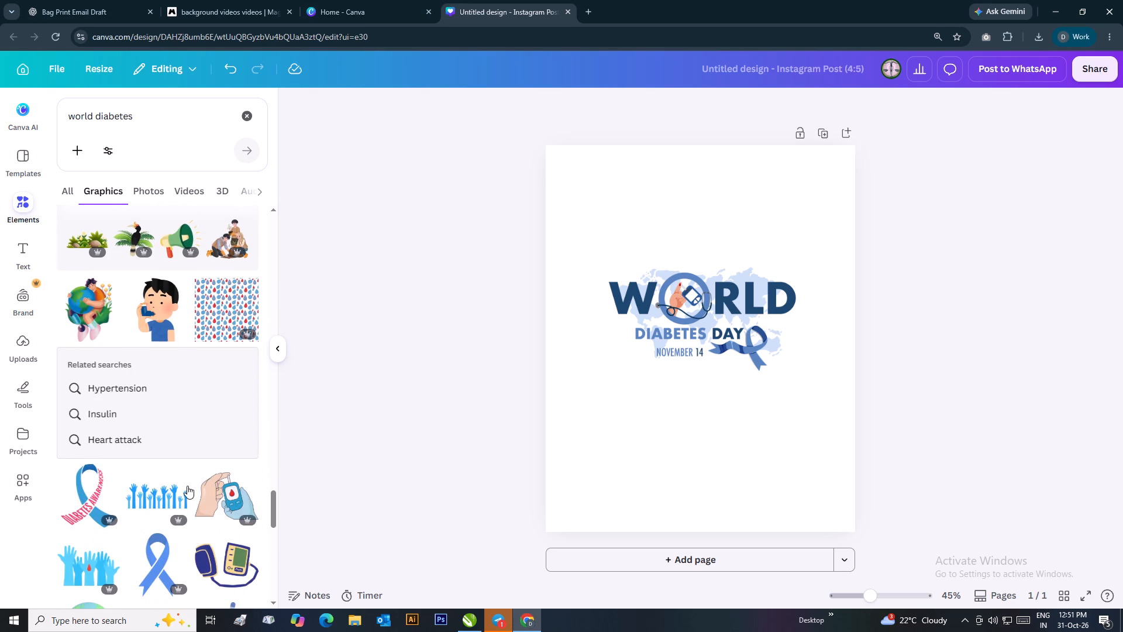
scroll(187, 486, down, 3)
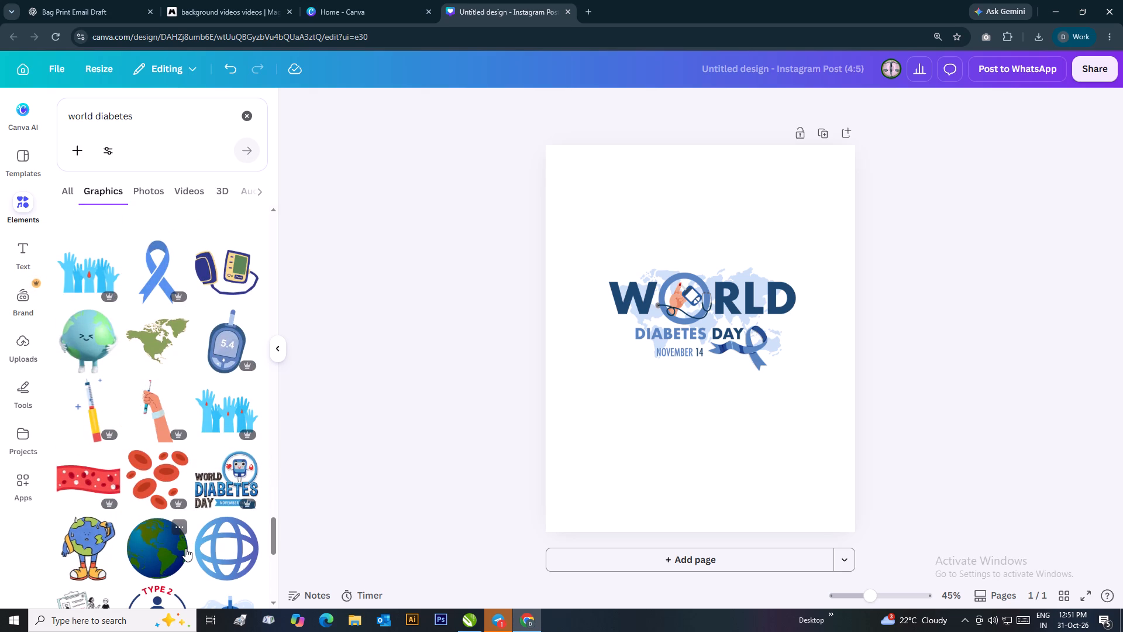
scroll(185, 548, down, 6)
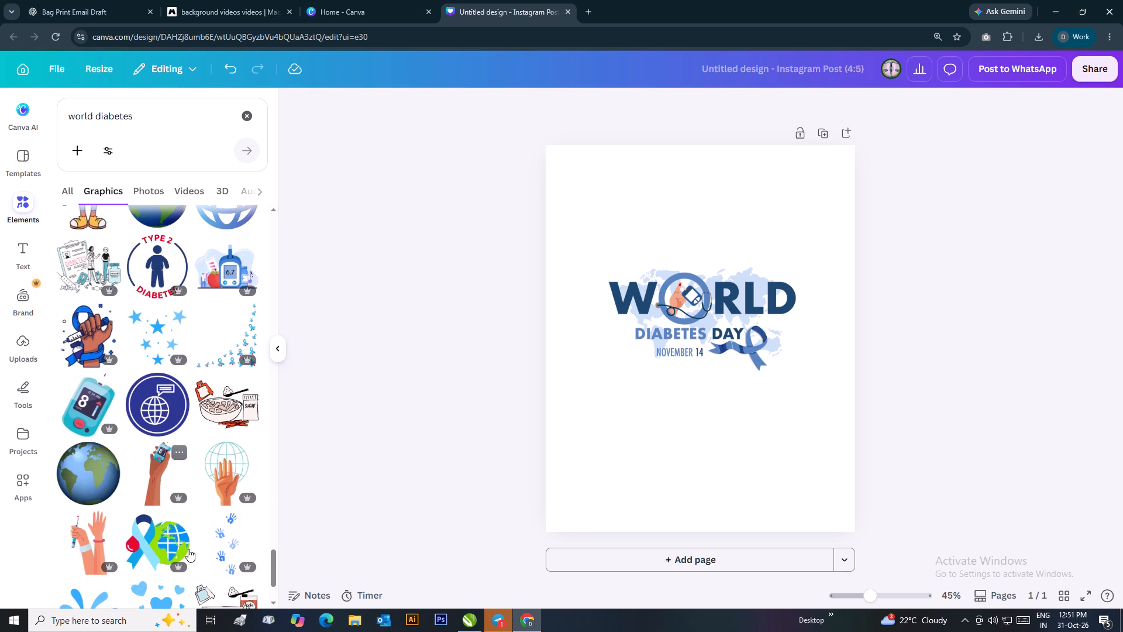
scroll(188, 549, down, 4)
scroll(129, 506, down, 4)
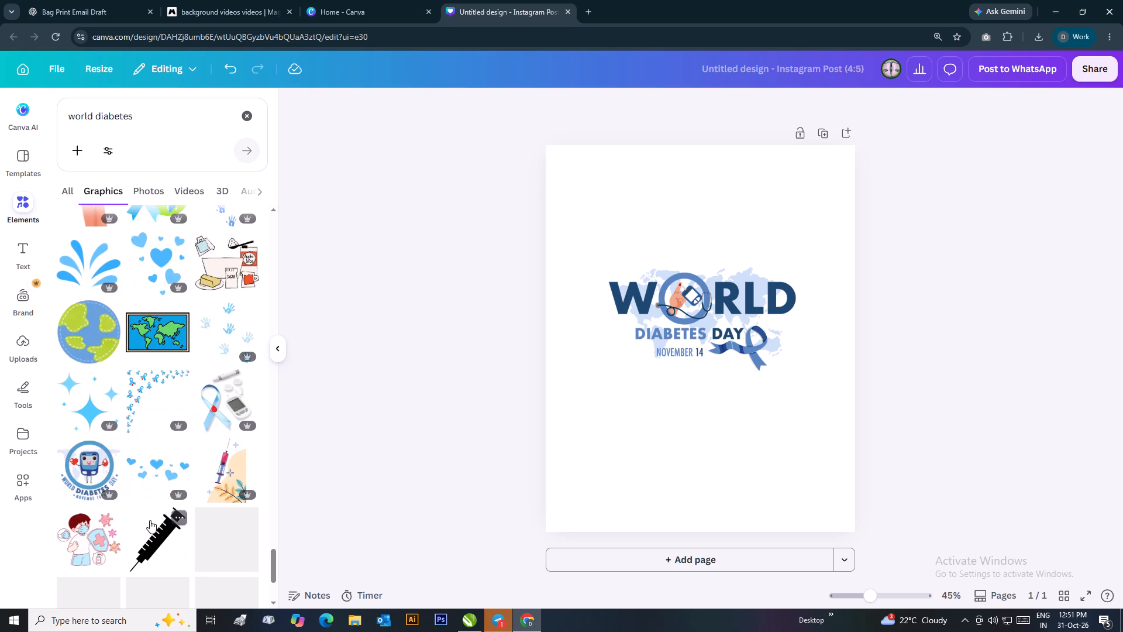
scroll(140, 507, down, 6)
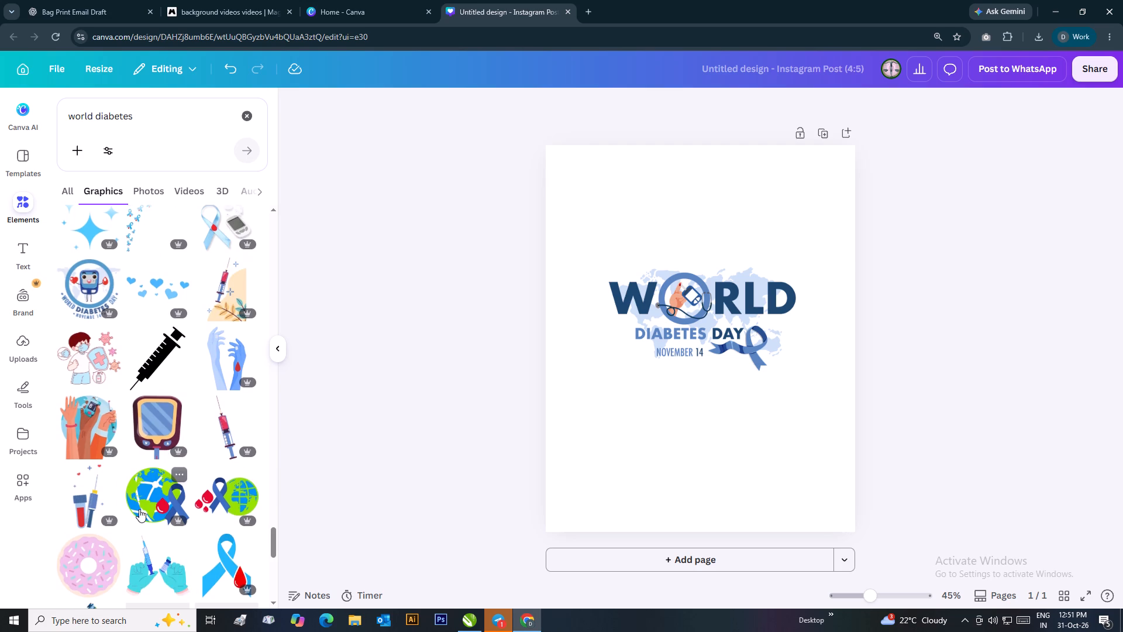
scroll(139, 509, down, 2)
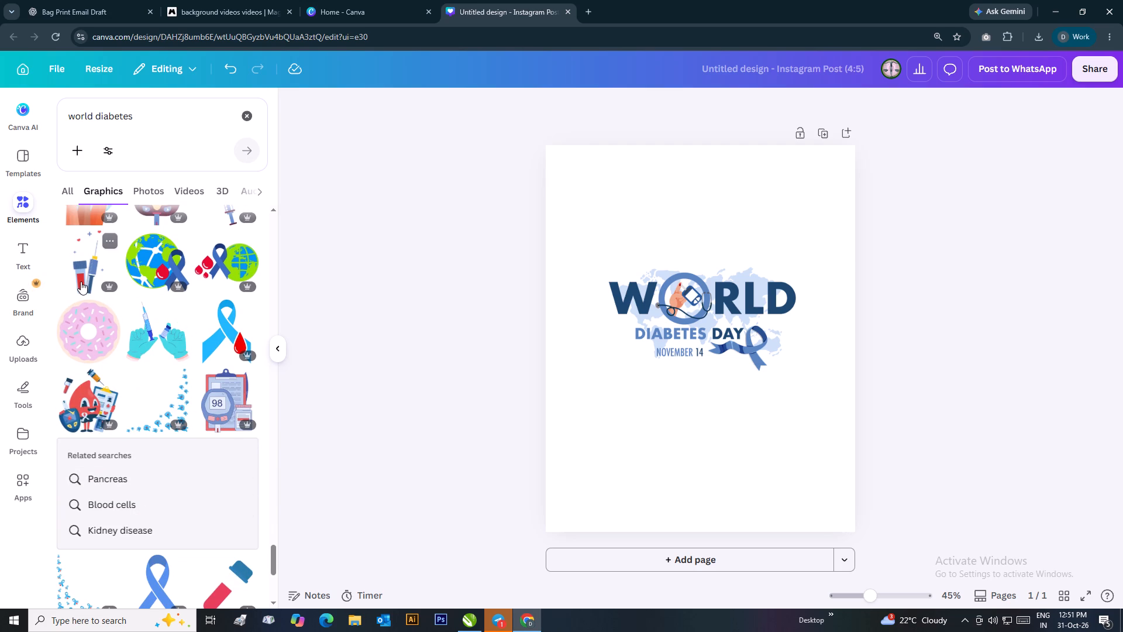
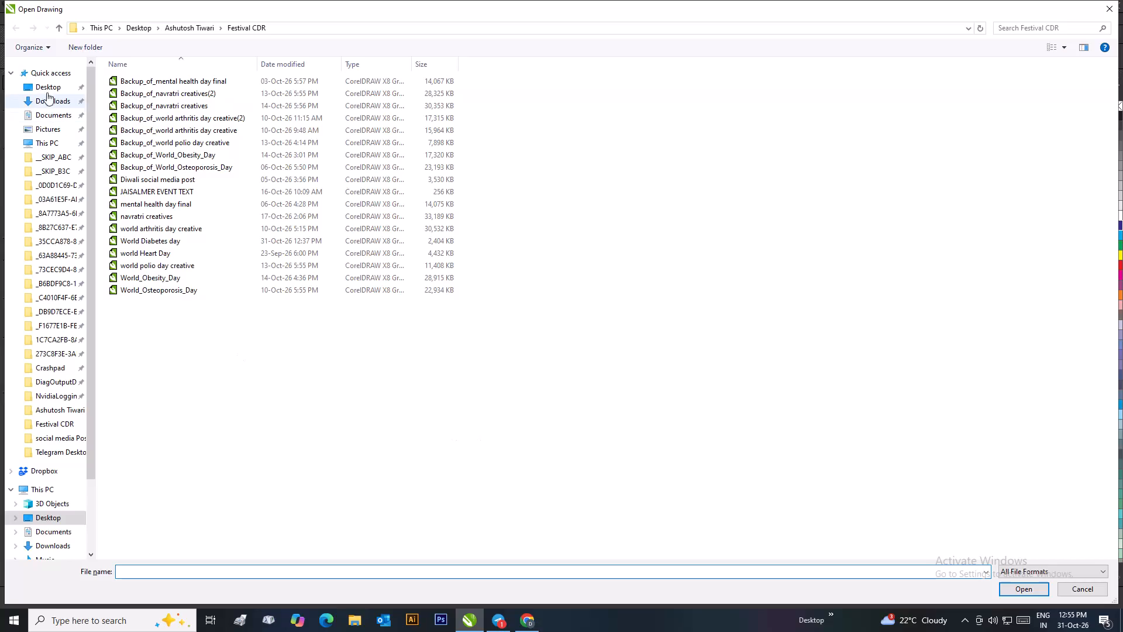
Open the SPEY reply letter to the Deputy Labour Commissioner, dated 30_10_2026, from the Telegram Desktop downloads folder.
click(48, 77)
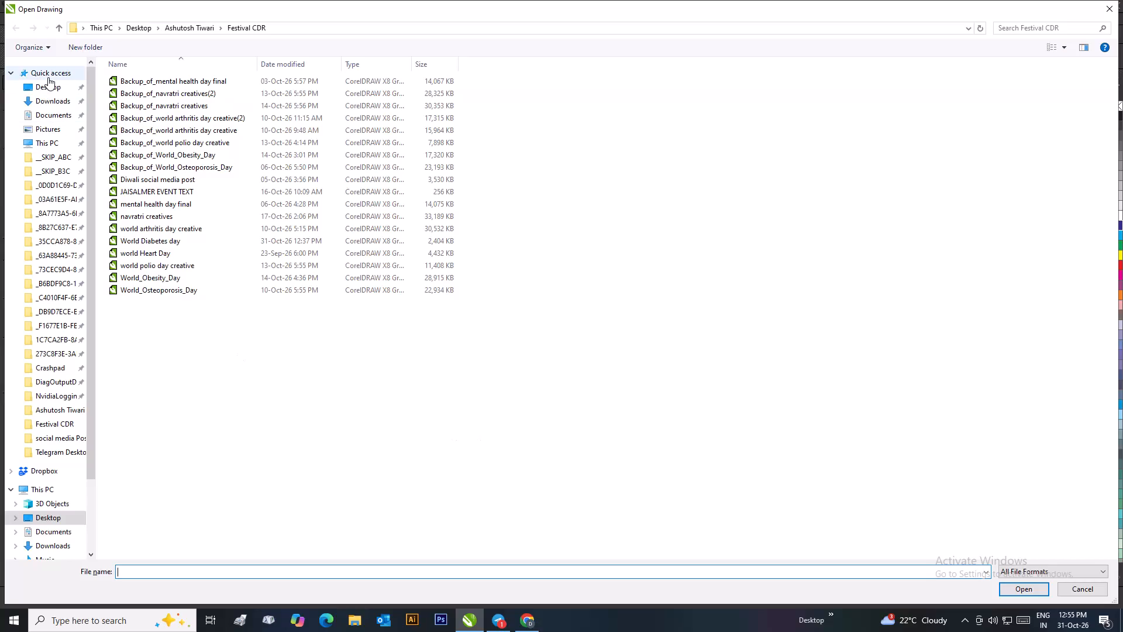
double_click(166, 279)
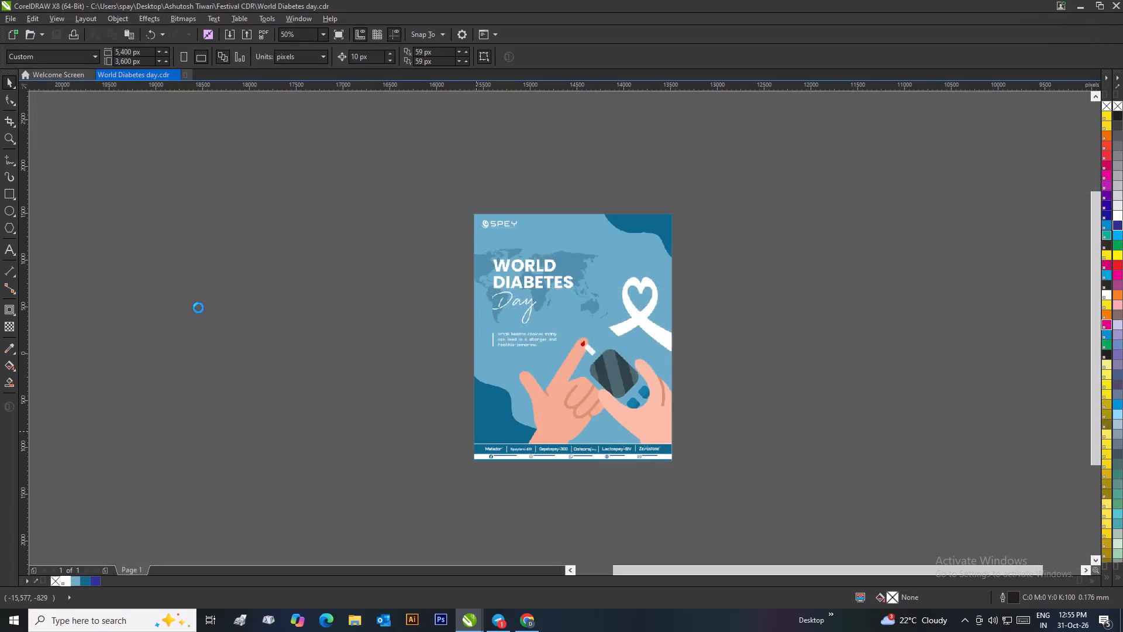
click(604, 355)
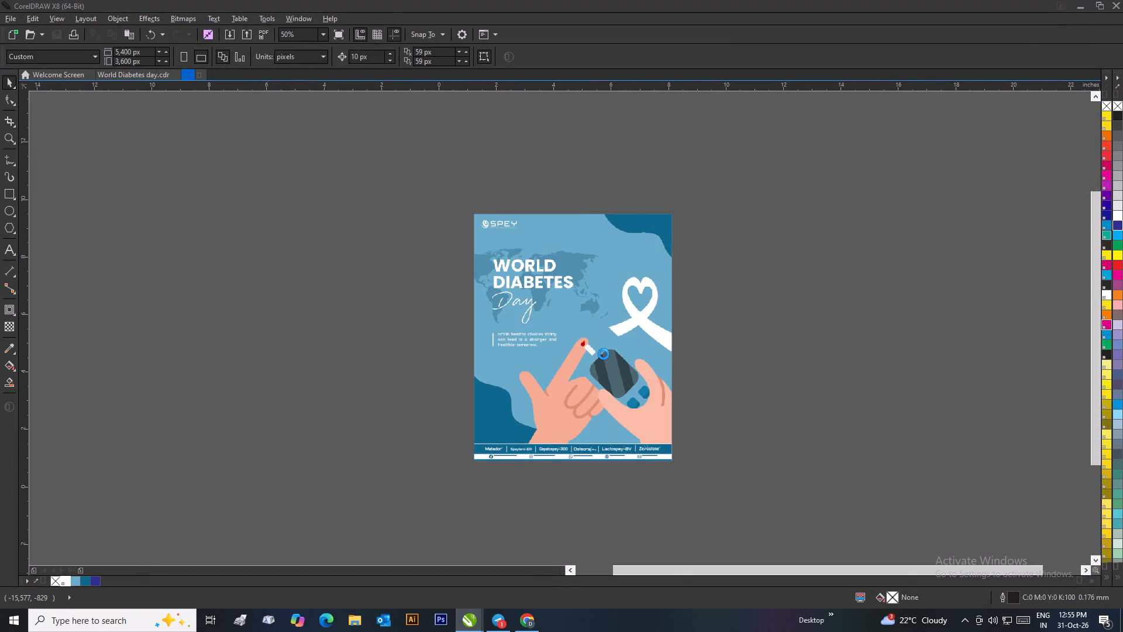
click(711, 288)
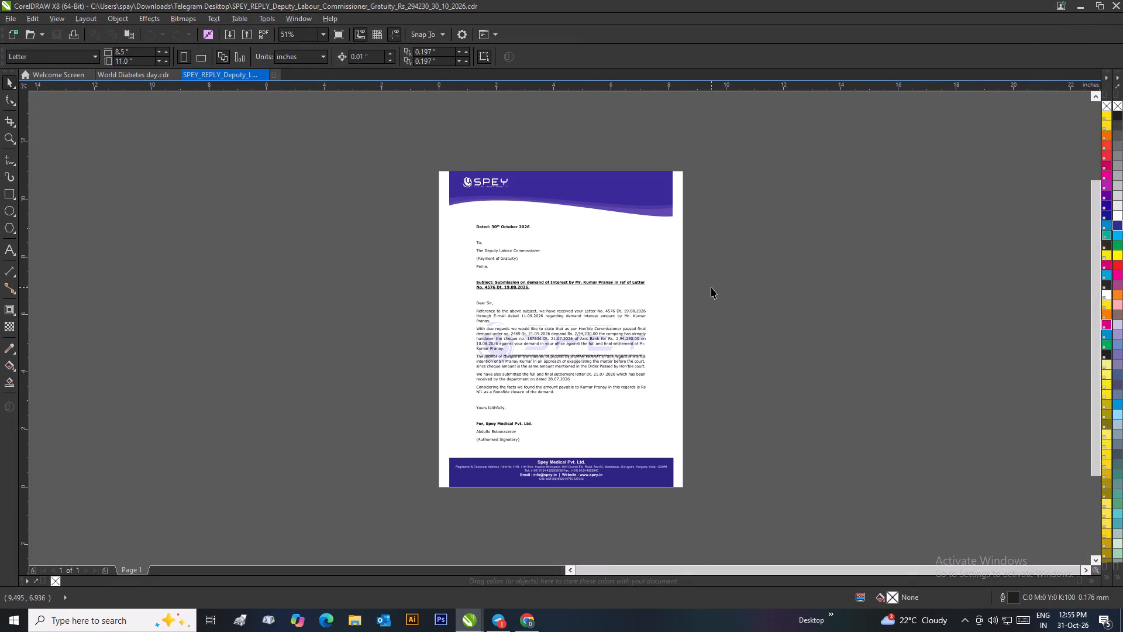
Move all of the letter's contents, including header, text, watermark and footer, off the page into the empty area beside it.
drag(439, 159, 693, 494)
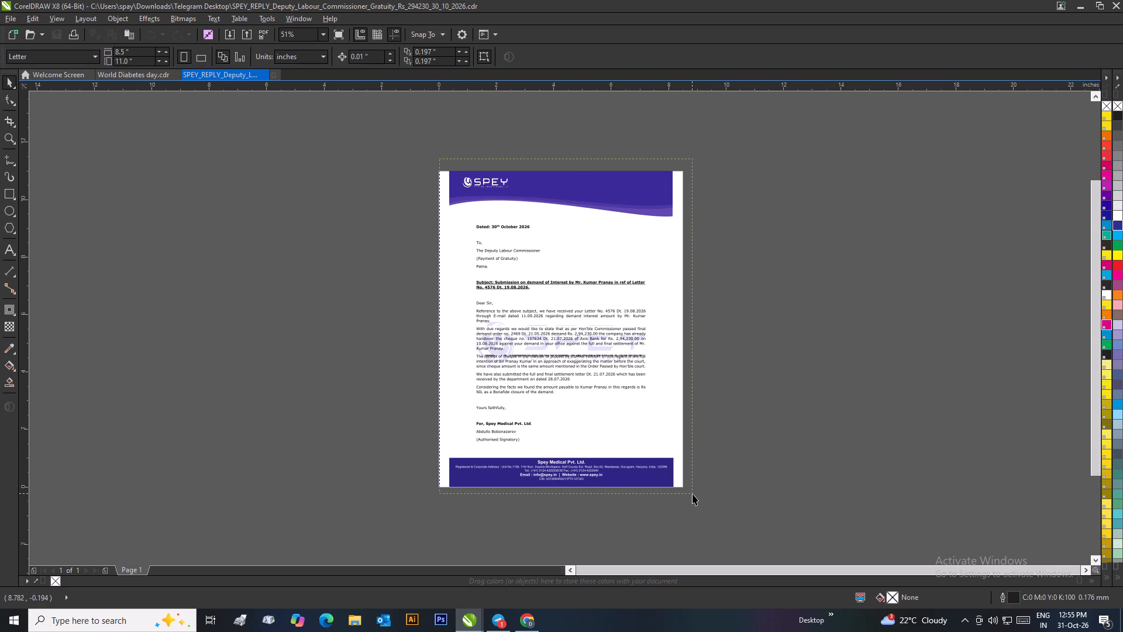
drag(693, 494, 677, 491)
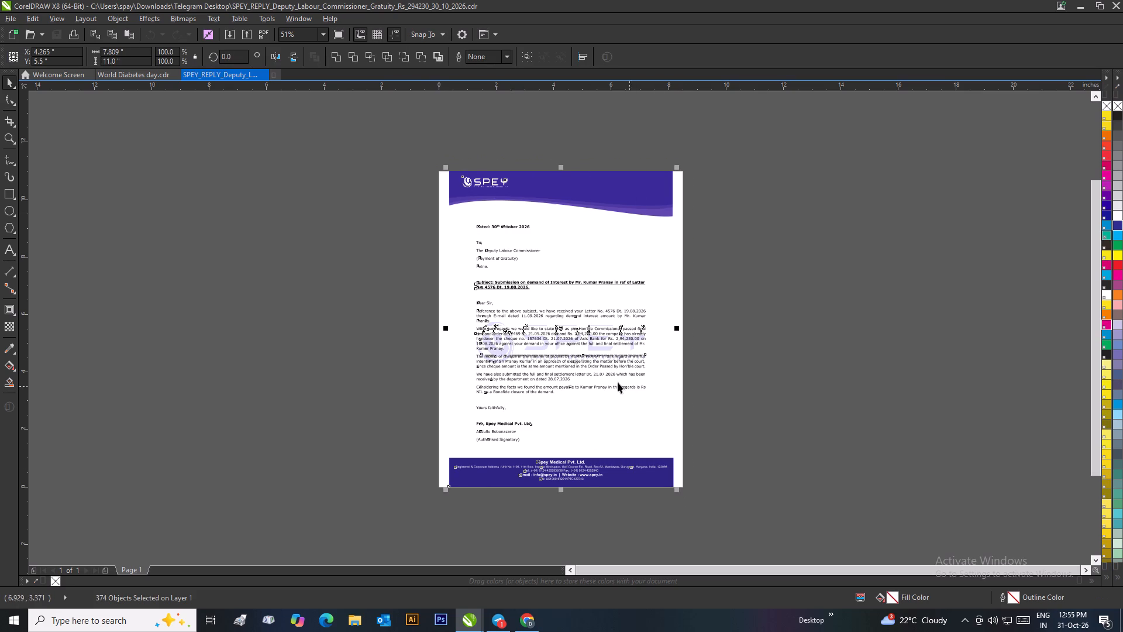
drag(561, 334, 192, 337)
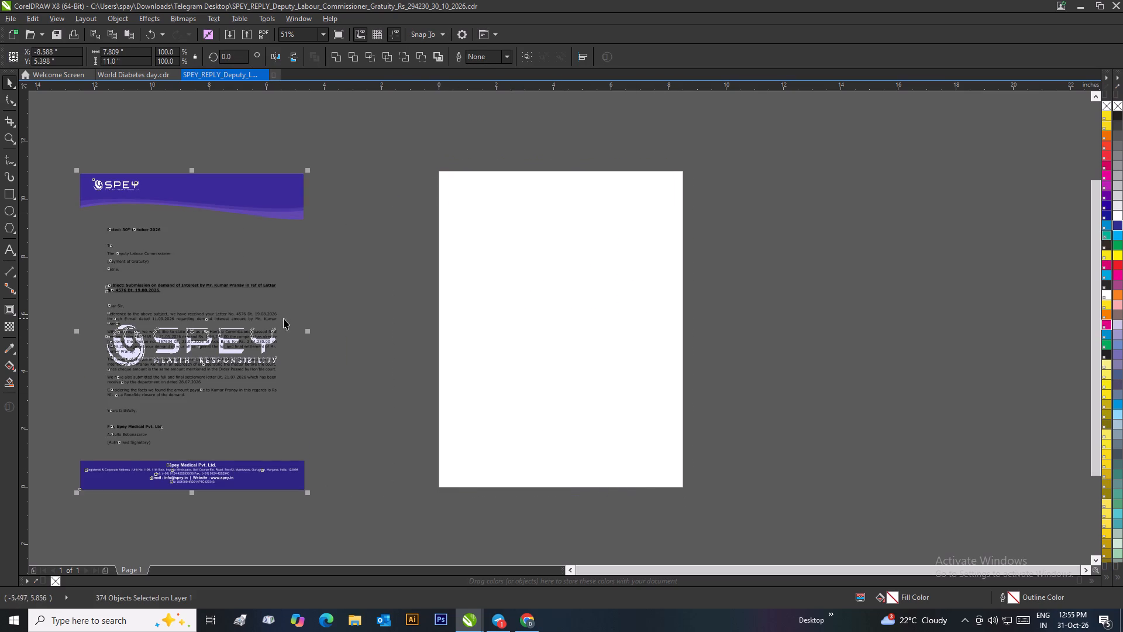
click(329, 314)
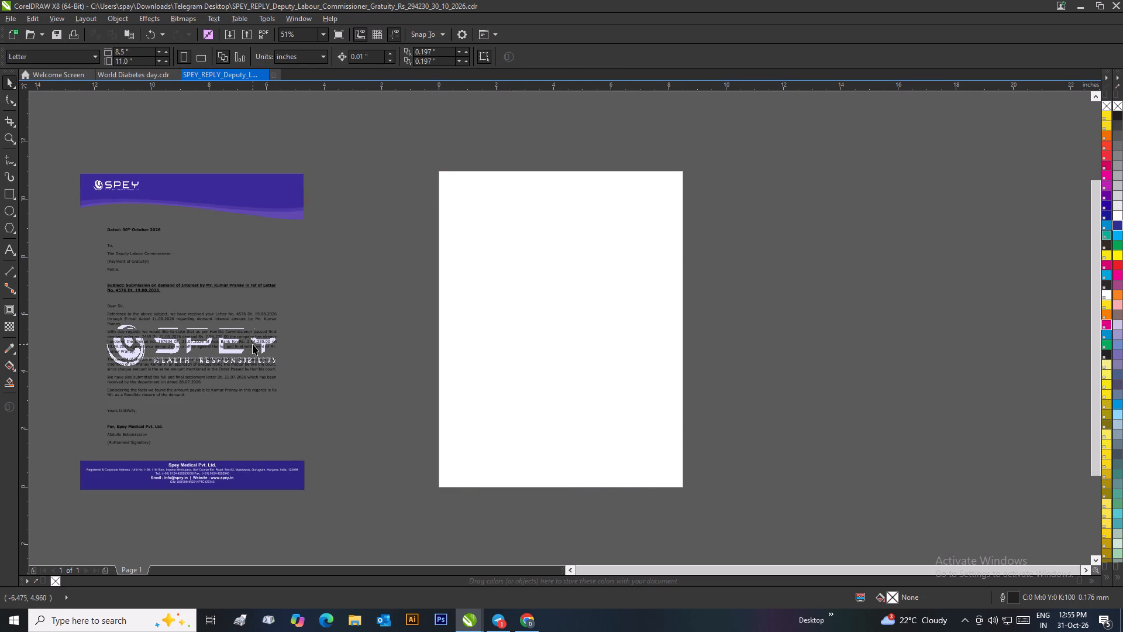
click(329, 300)
Examine the letter's text, SPEY watermark and footer up close beside the blank page.
scroll(205, 309, up, 1)
scroll(516, 382, up, 1)
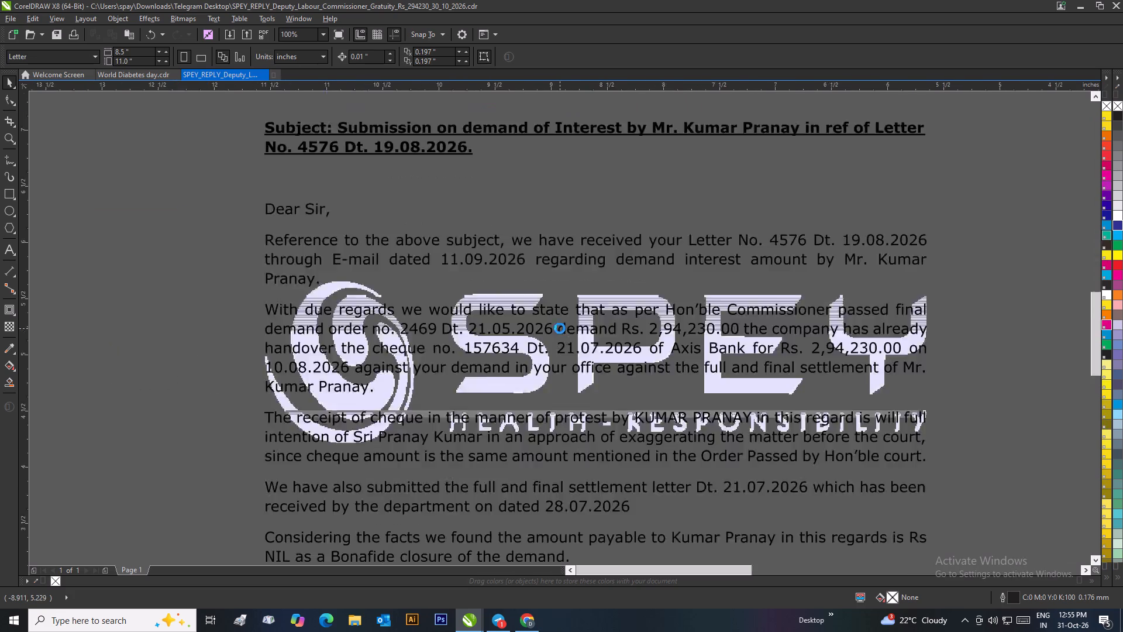
scroll(560, 328, up, 3)
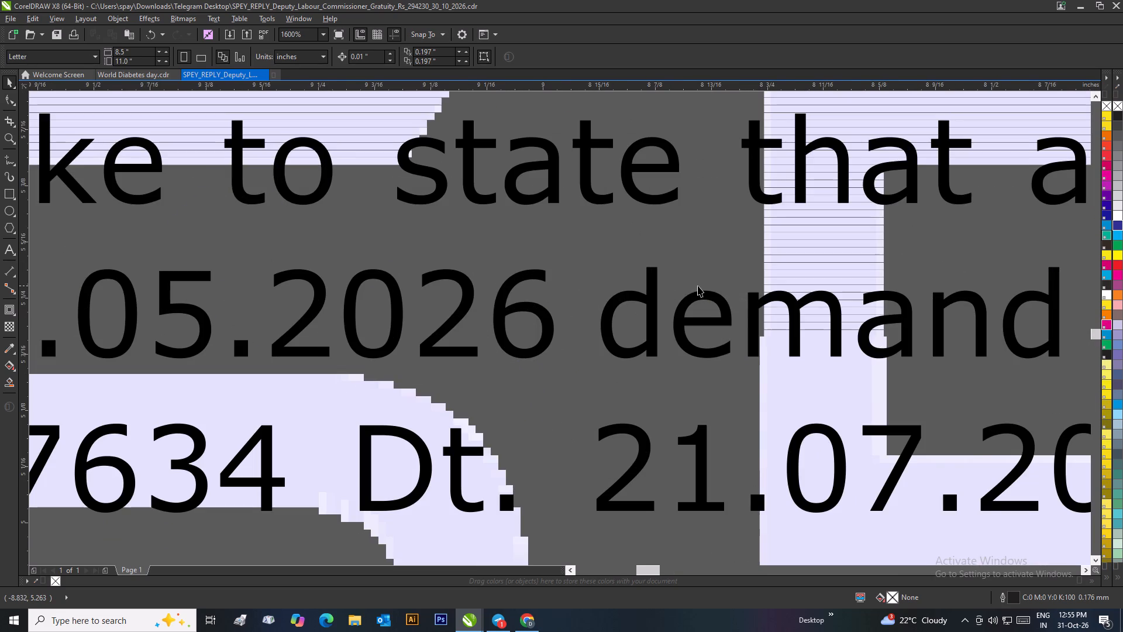
scroll(700, 286, down, 3)
scroll(551, 331, down, 1)
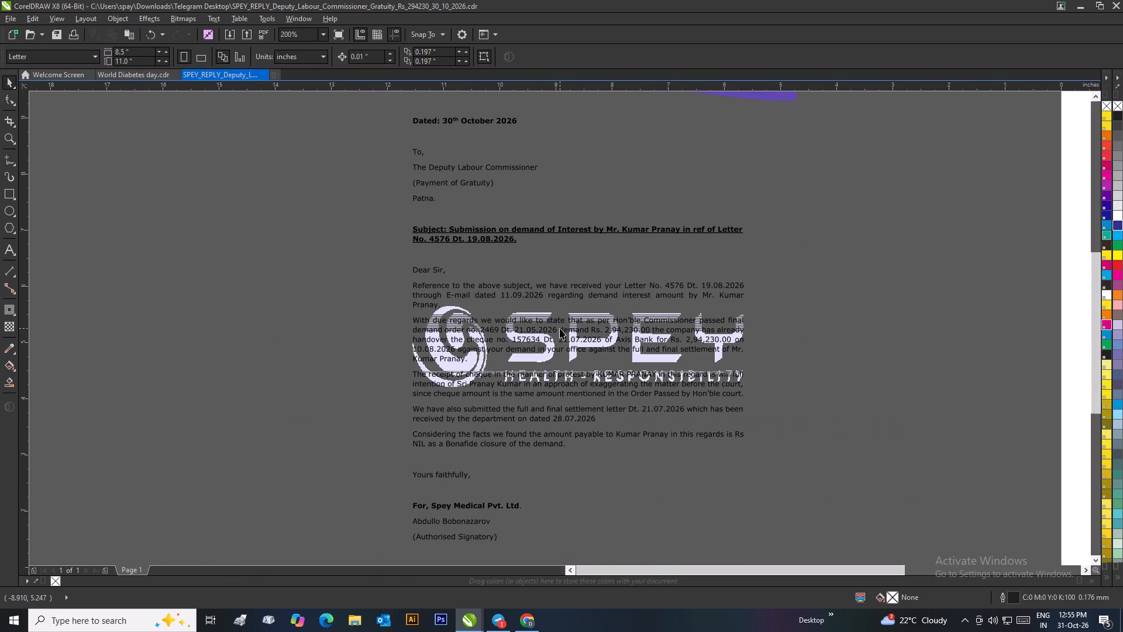
click(766, 310)
click(278, 287)
scroll(301, 281, down, 1)
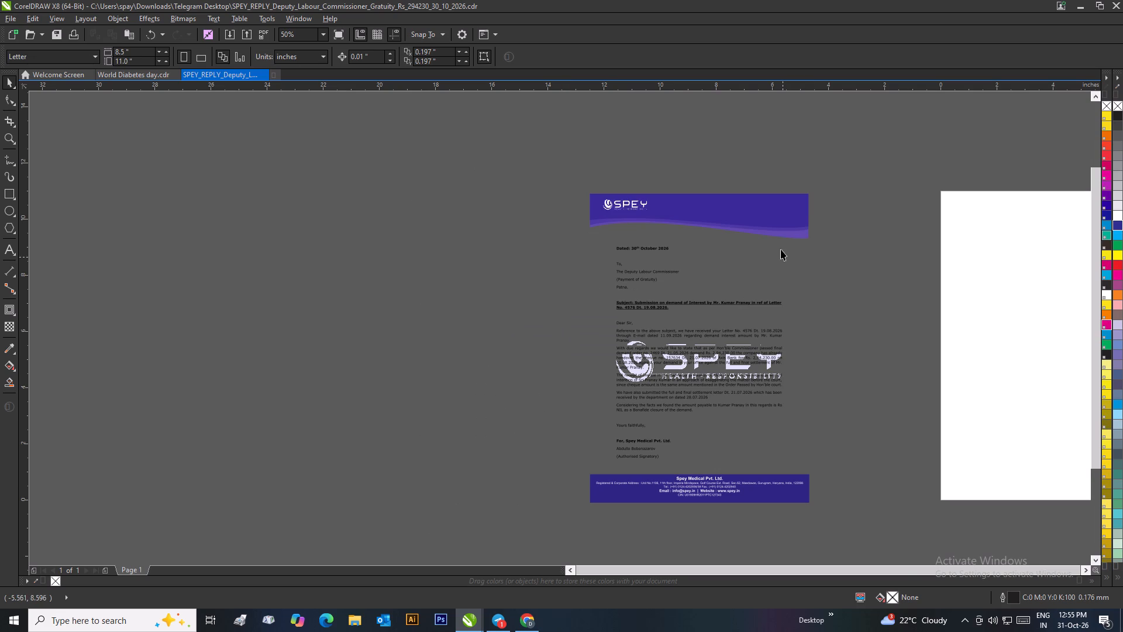
click(781, 218)
click(837, 336)
click(856, 315)
scroll(863, 394, up, 1)
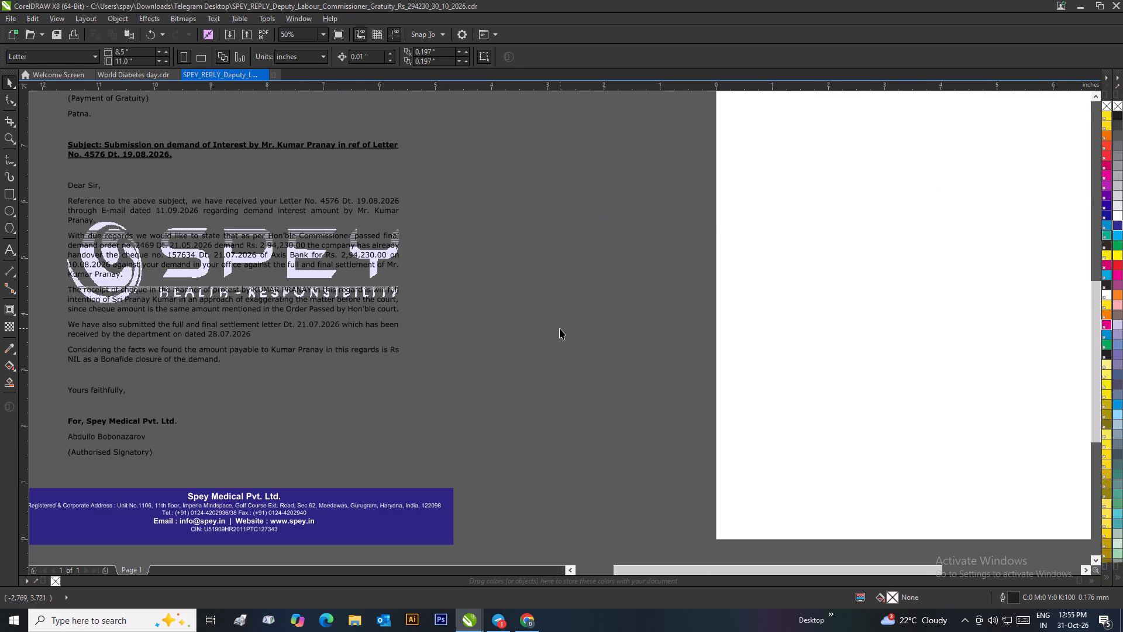
scroll(554, 333, down, 1)
click(558, 325)
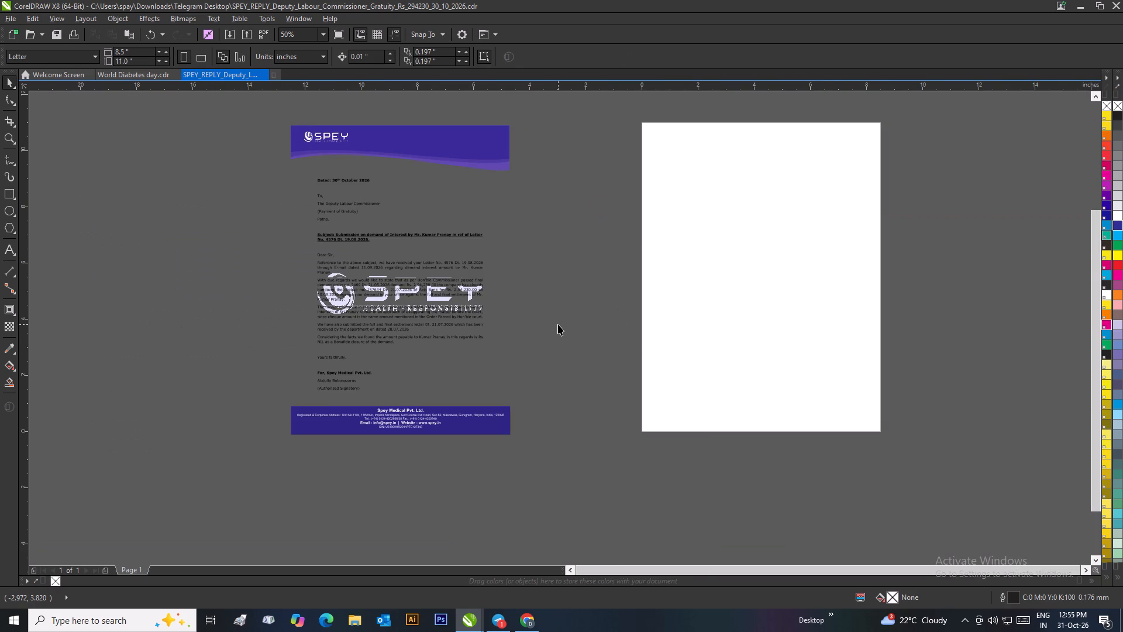
click(558, 324)
click(216, 159)
click(281, 164)
click(659, 190)
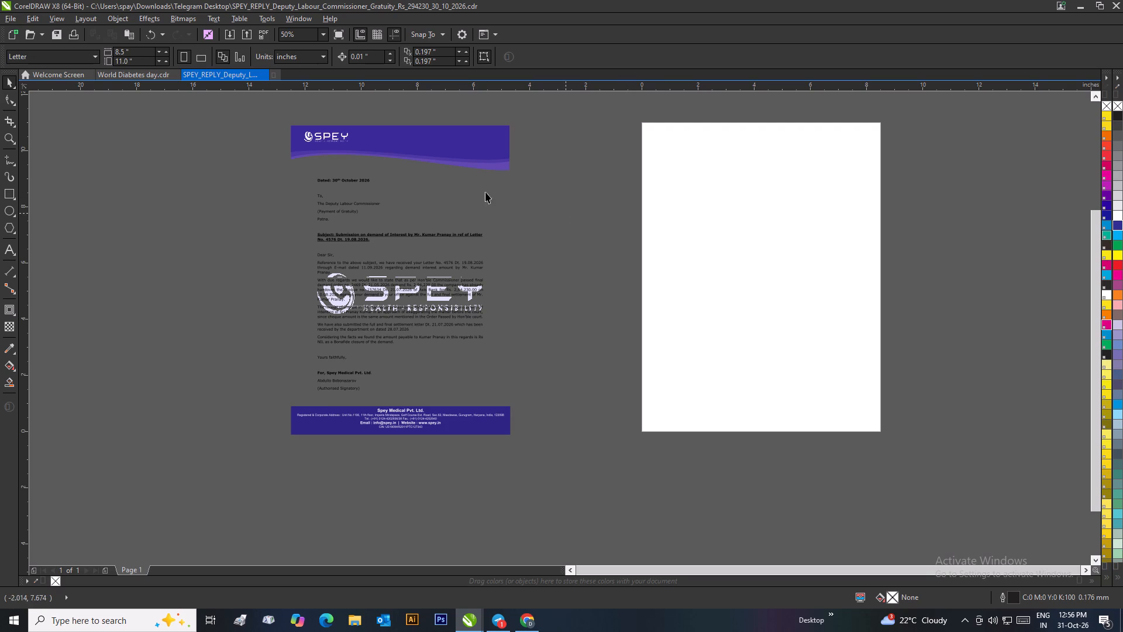
Set the page size to A4.
click(89, 54)
click(43, 101)
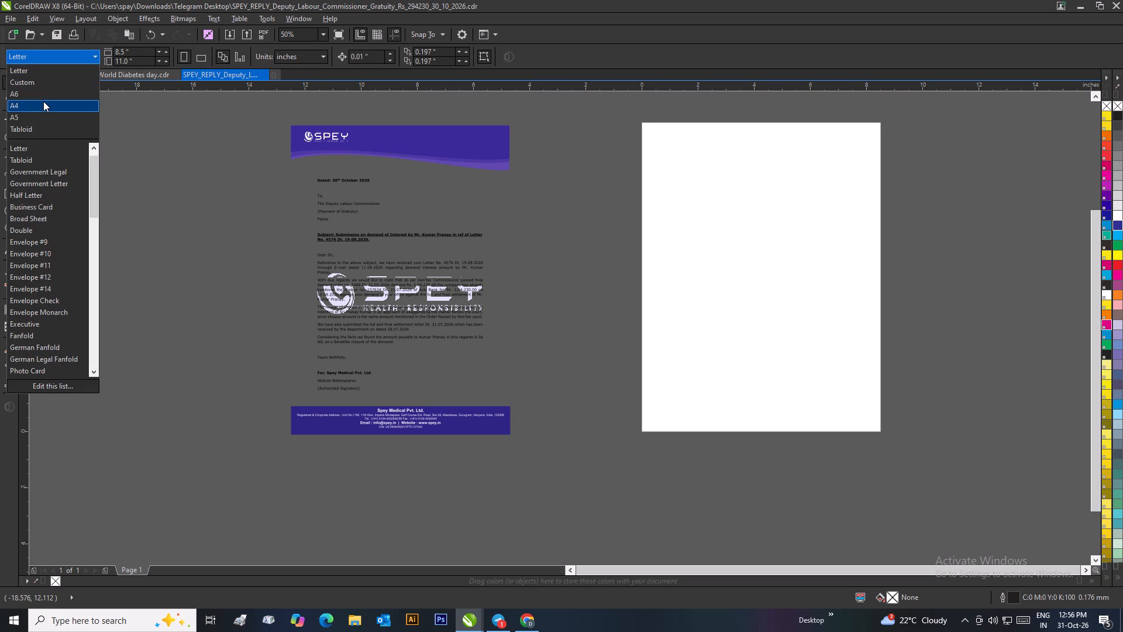
click(132, 163)
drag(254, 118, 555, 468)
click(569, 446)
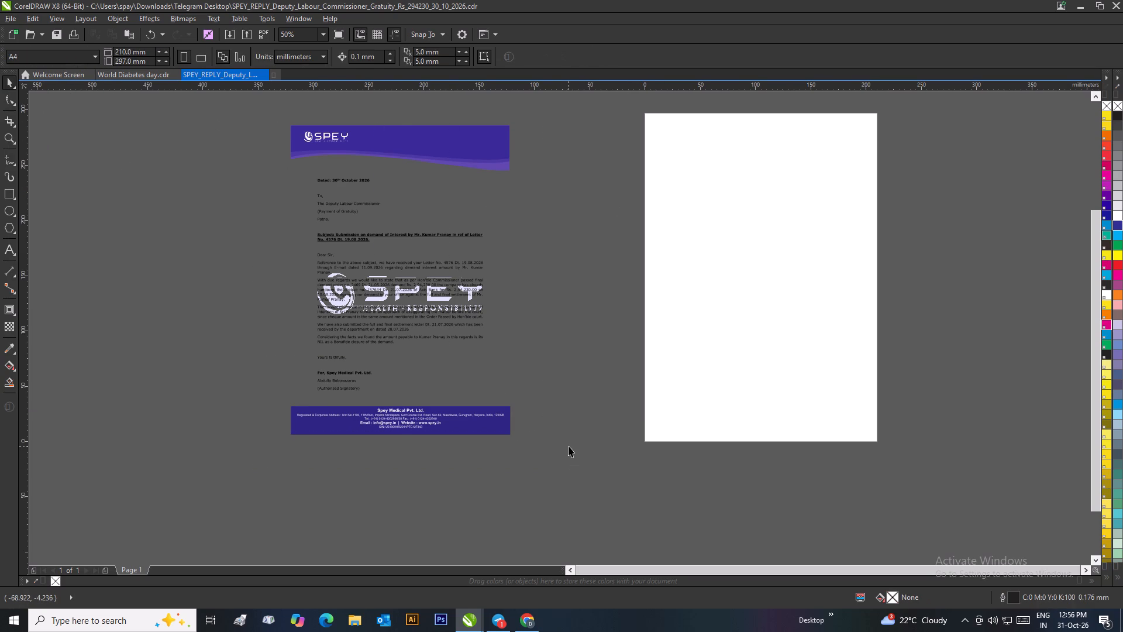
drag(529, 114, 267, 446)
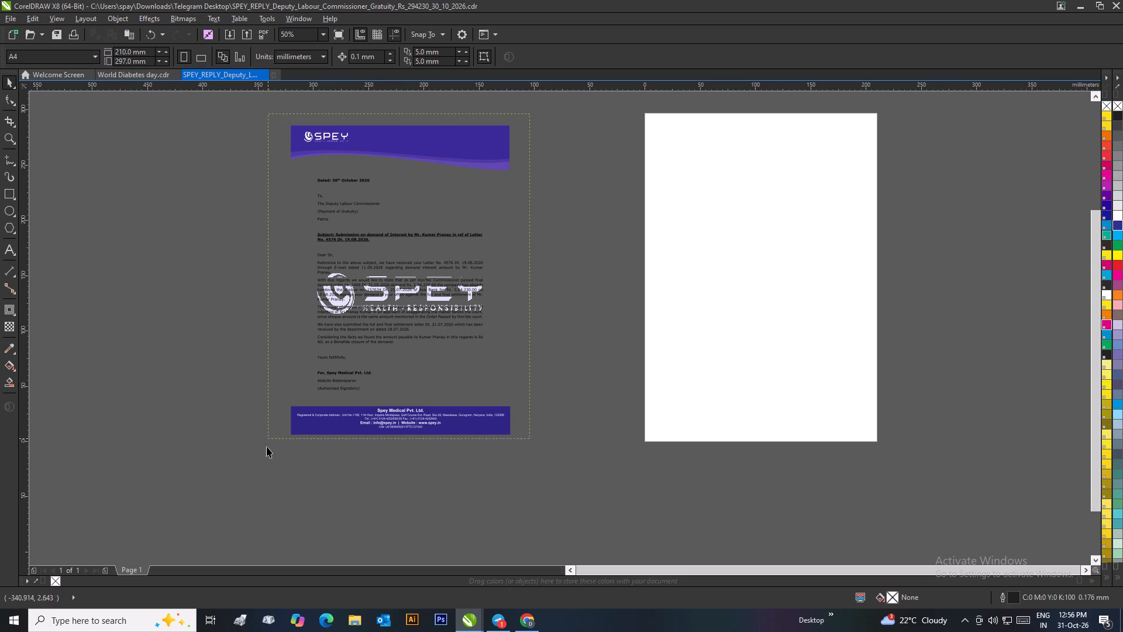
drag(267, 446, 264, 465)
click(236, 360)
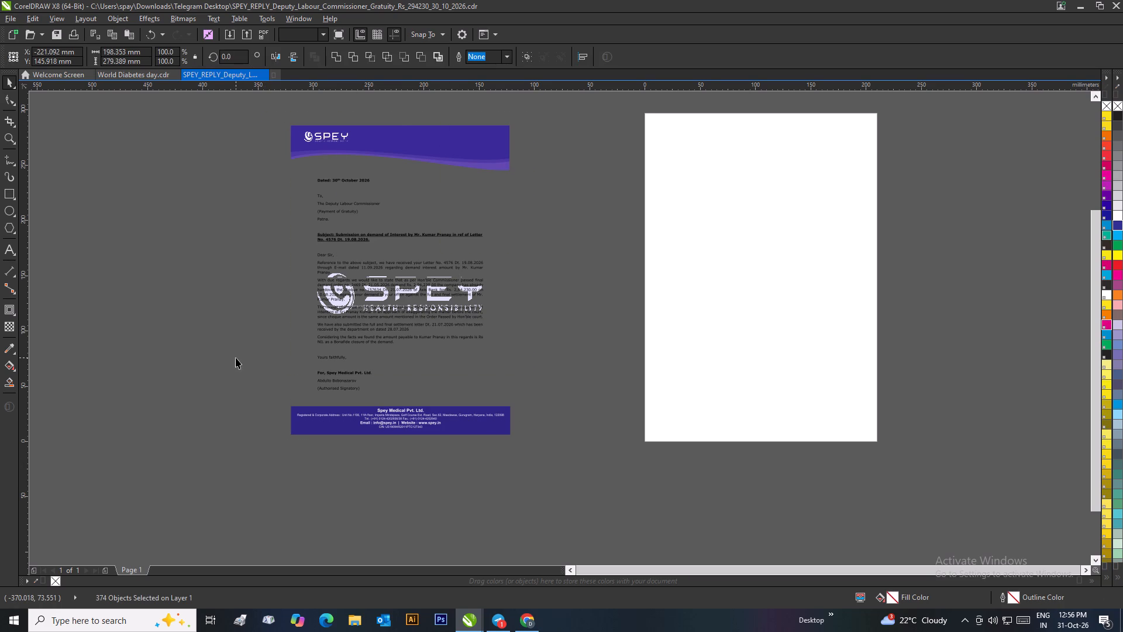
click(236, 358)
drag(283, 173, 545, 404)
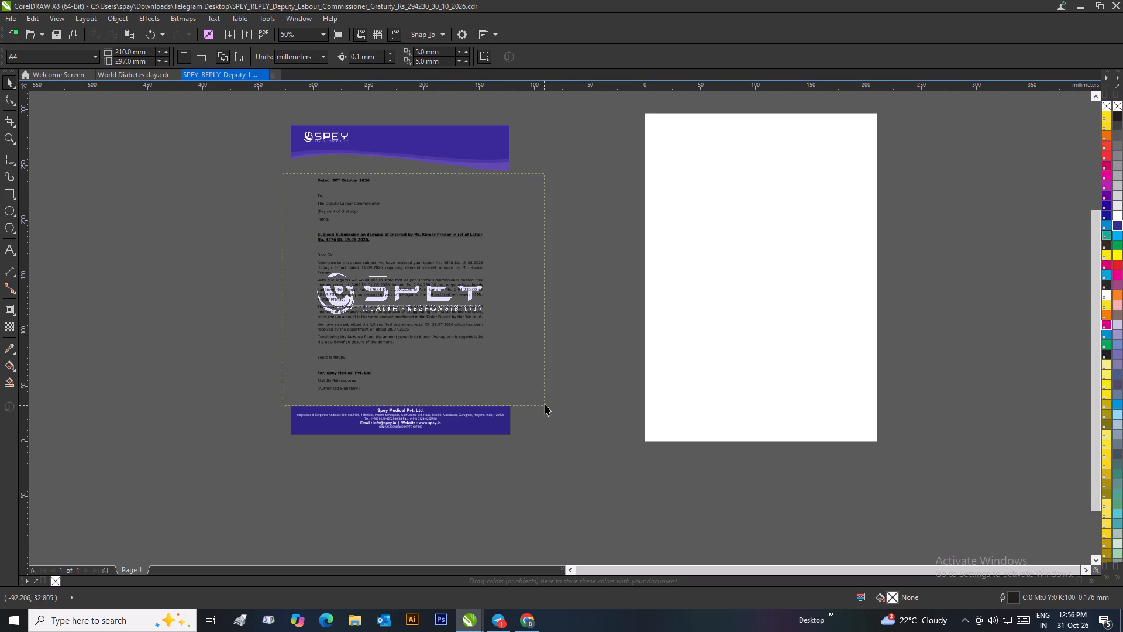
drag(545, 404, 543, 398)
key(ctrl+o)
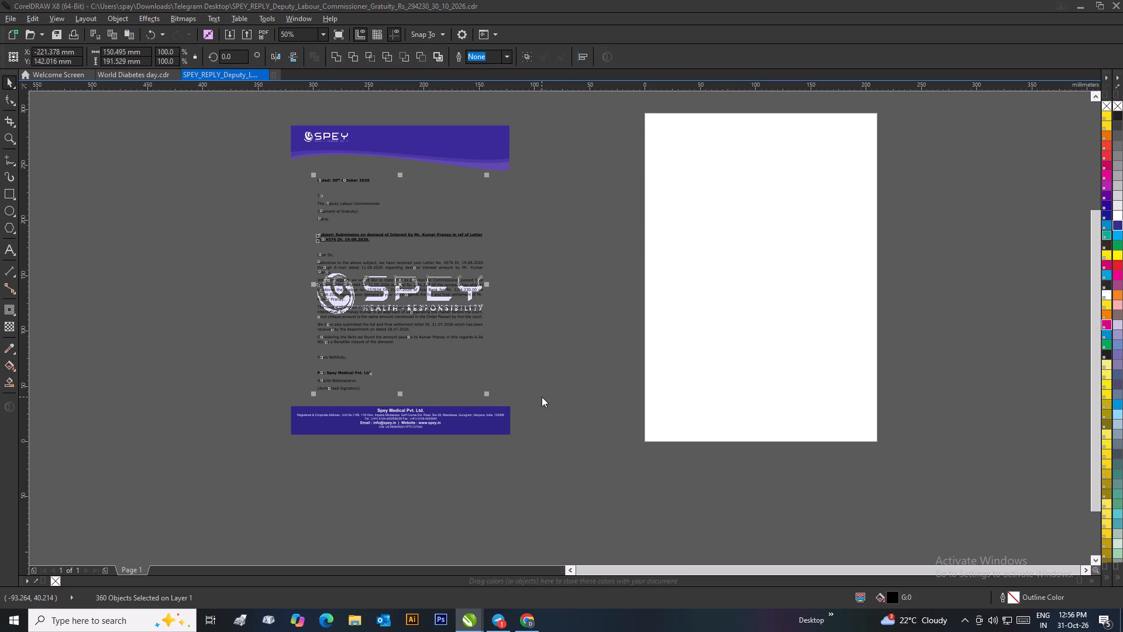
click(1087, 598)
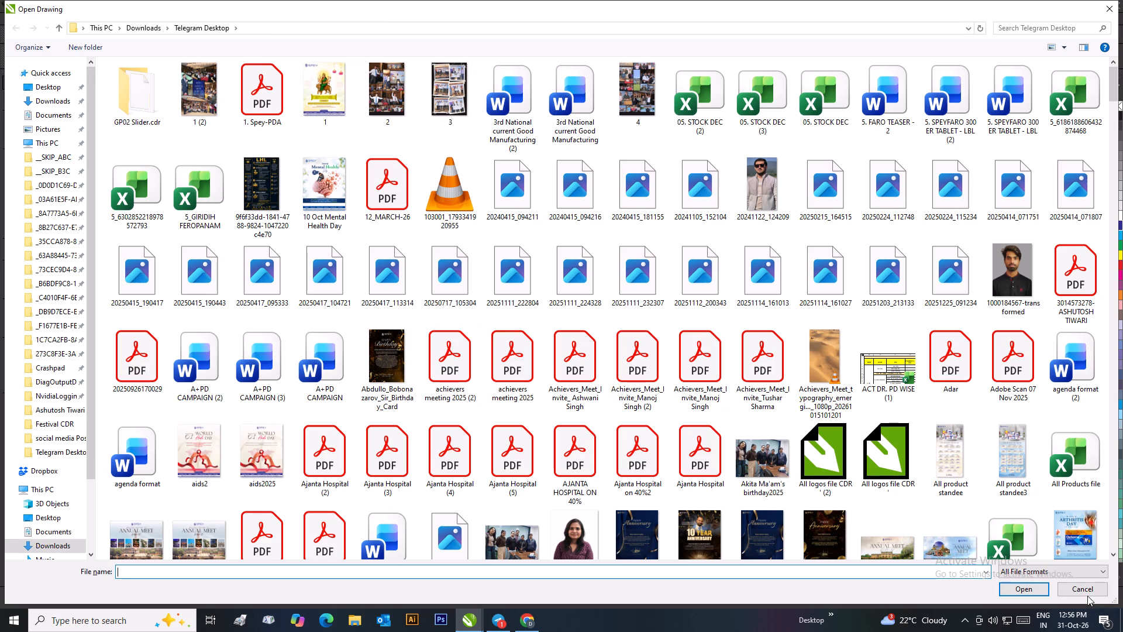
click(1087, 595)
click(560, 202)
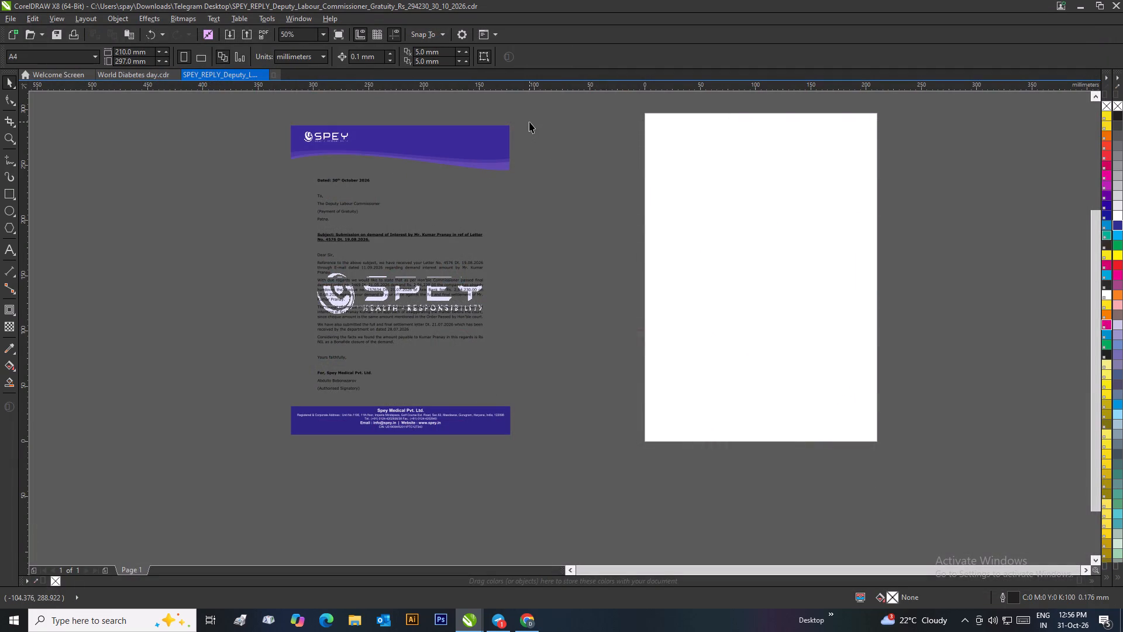
Draw a rectangle about 71 by 102 mm in the gap between the letter and the blank page.
click(11, 191)
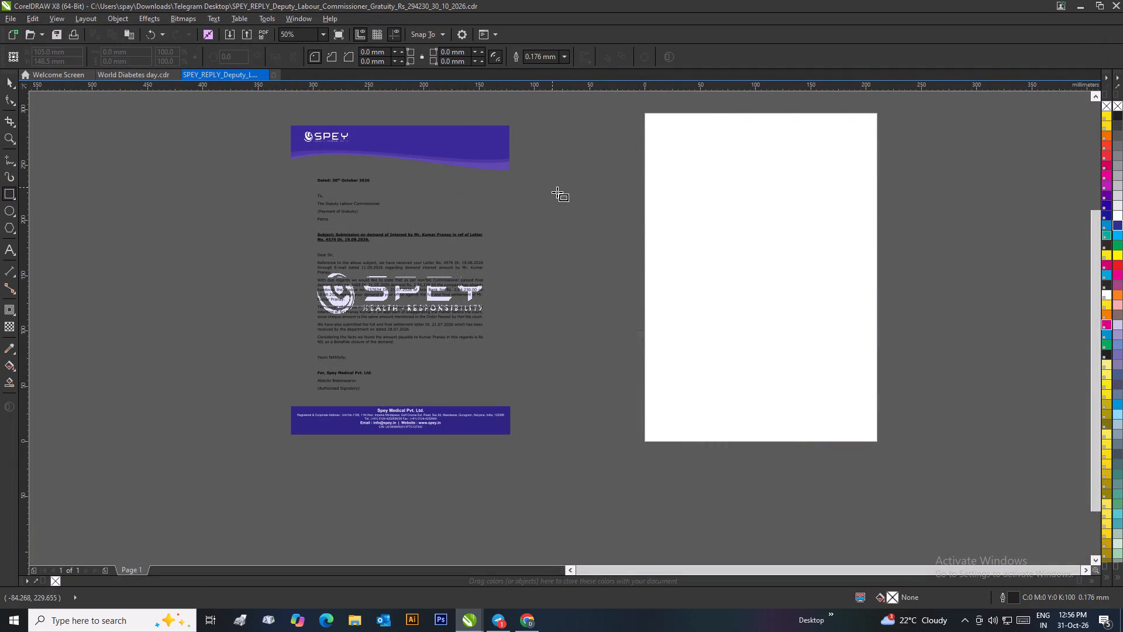
drag(552, 187, 631, 300)
click(11, 80)
click(92, 123)
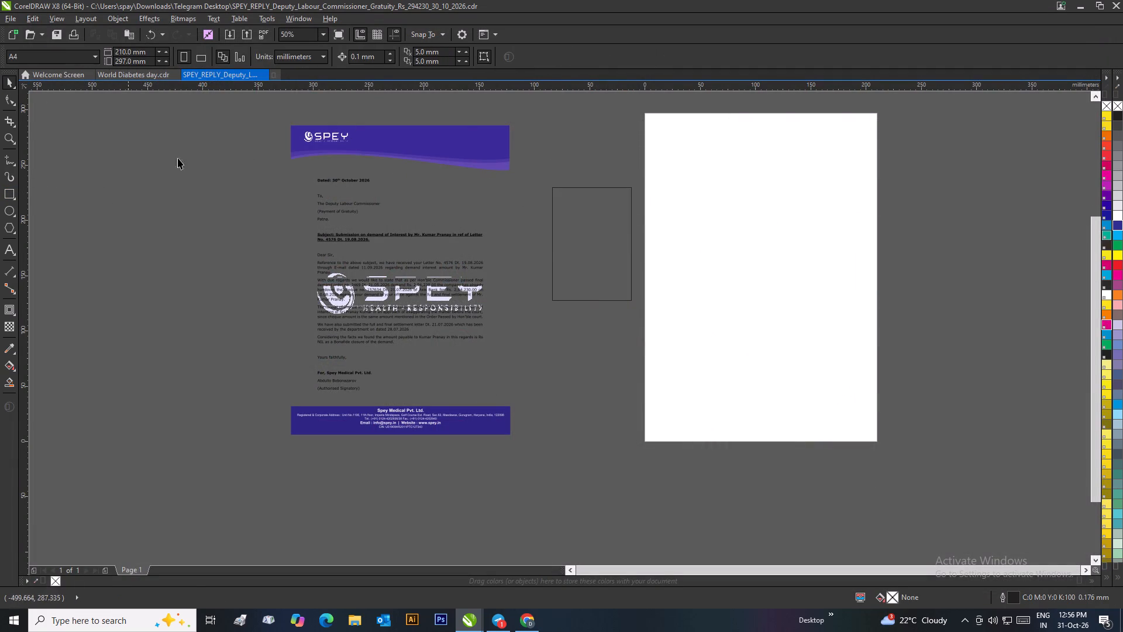
Resize the drawn rectangle to 210 mm wide by 297 mm high and centre it on the page.
click(587, 220)
click(584, 156)
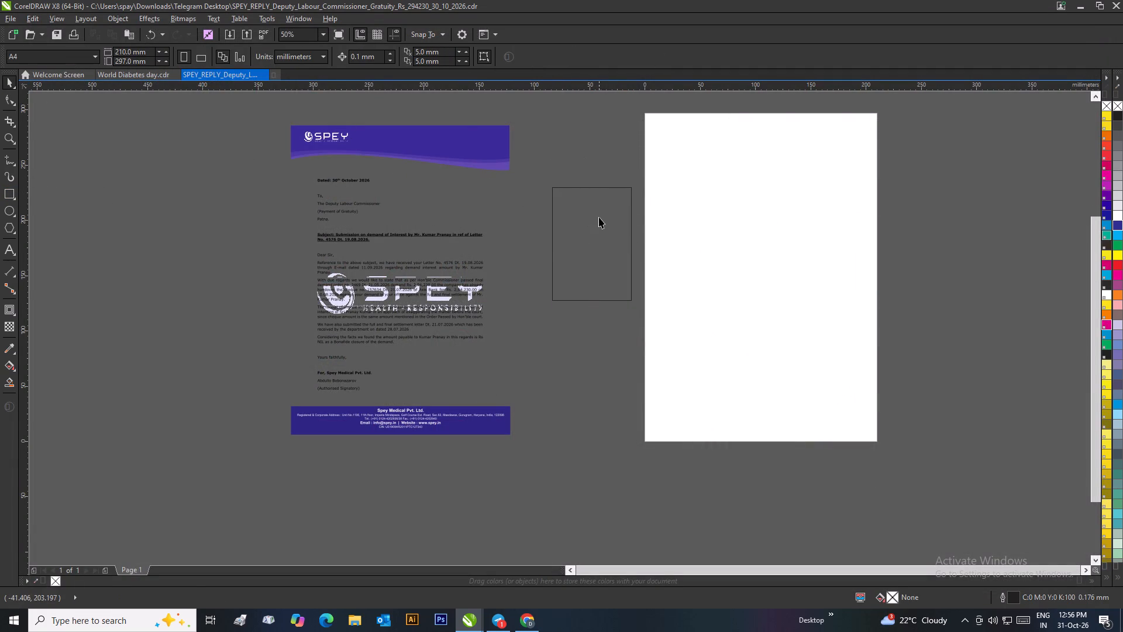
click(601, 217)
click(594, 208)
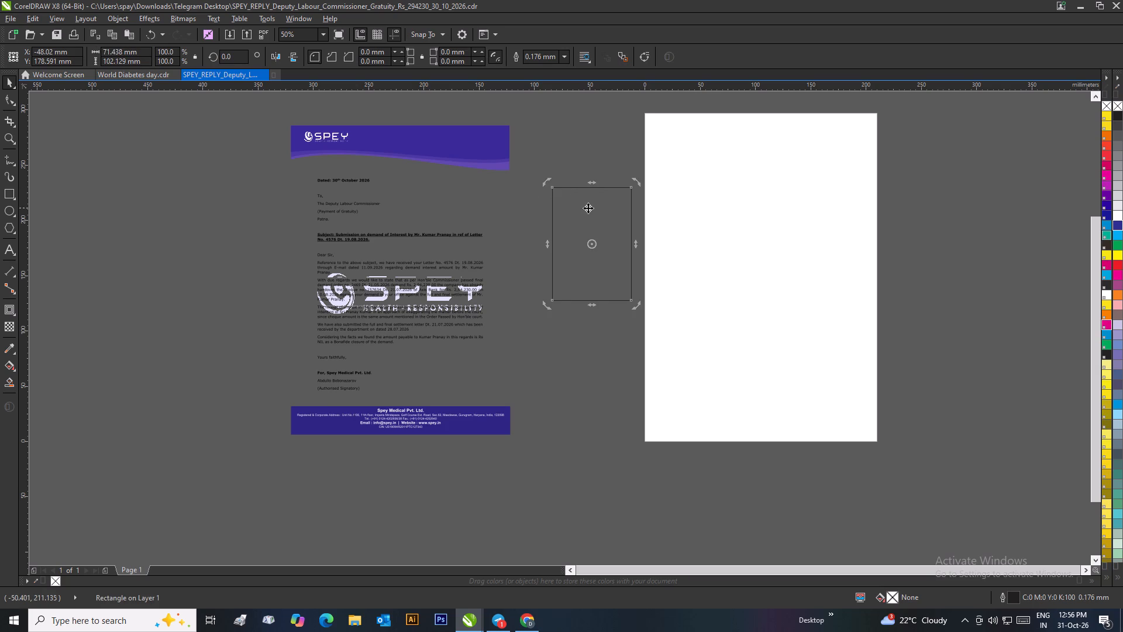
click(561, 154)
click(590, 226)
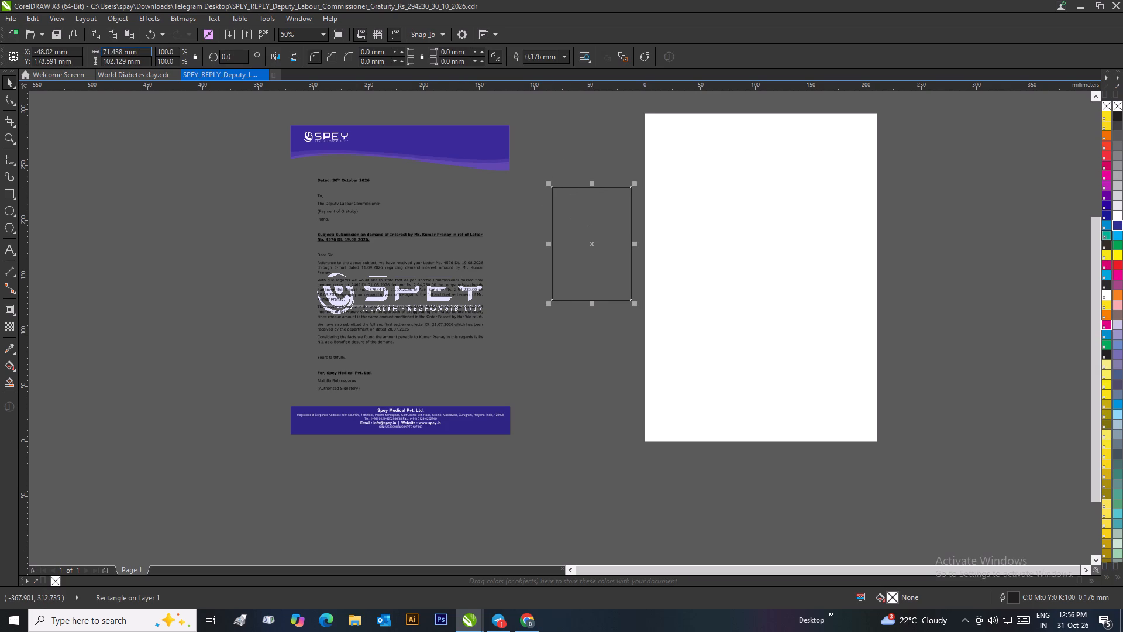
drag(137, 53, 99, 54)
key(BackSpace)
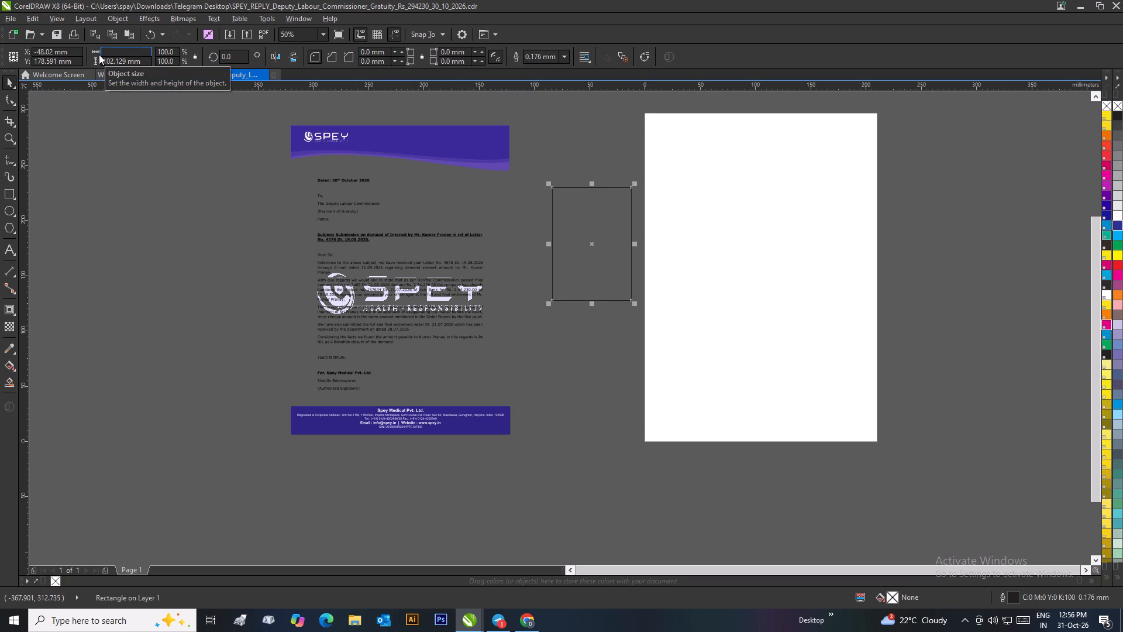
text(210)
key(Tab)
key(BackSpace)
text(297)
key(Return)
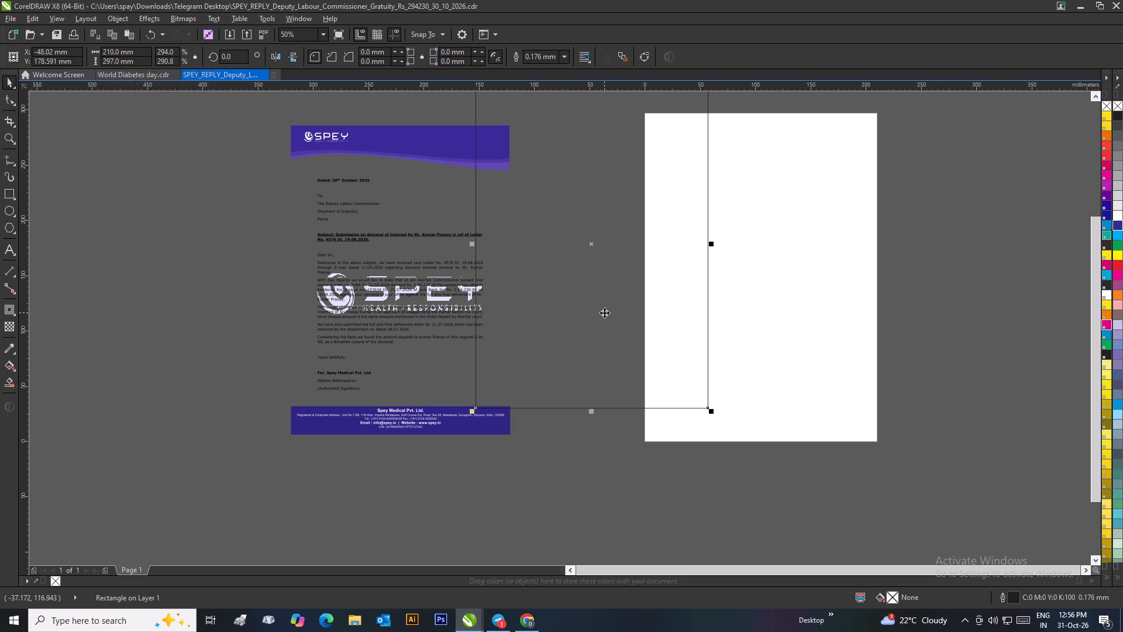
key(p)
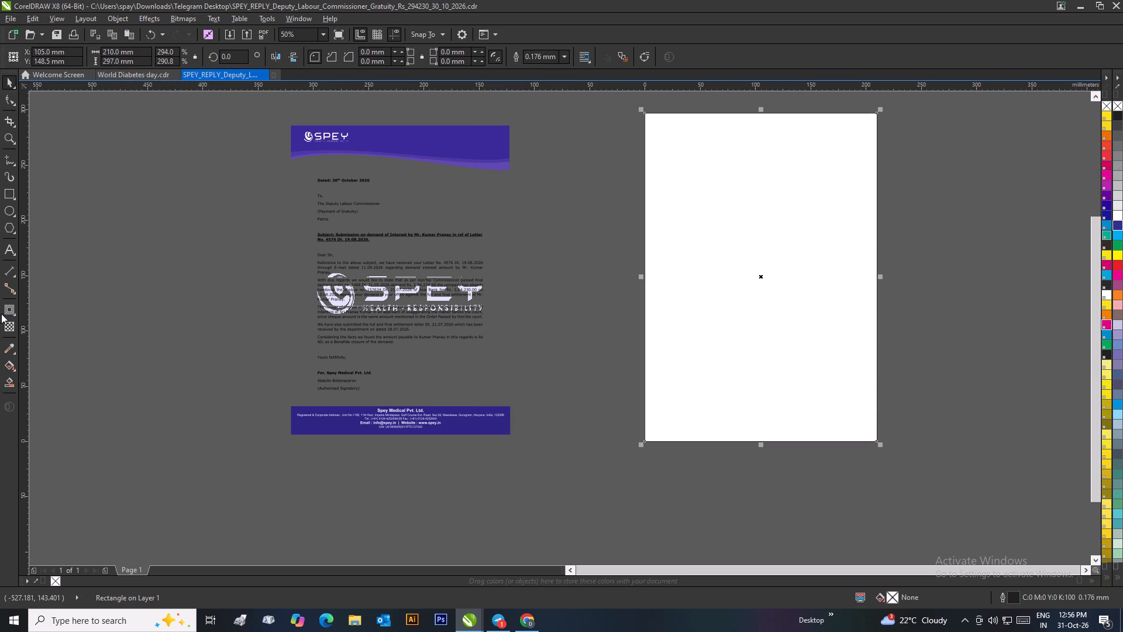
Fill the page-sized rectangle with white (#FFFFFF) using the Color Eyedropper.
click(5, 349)
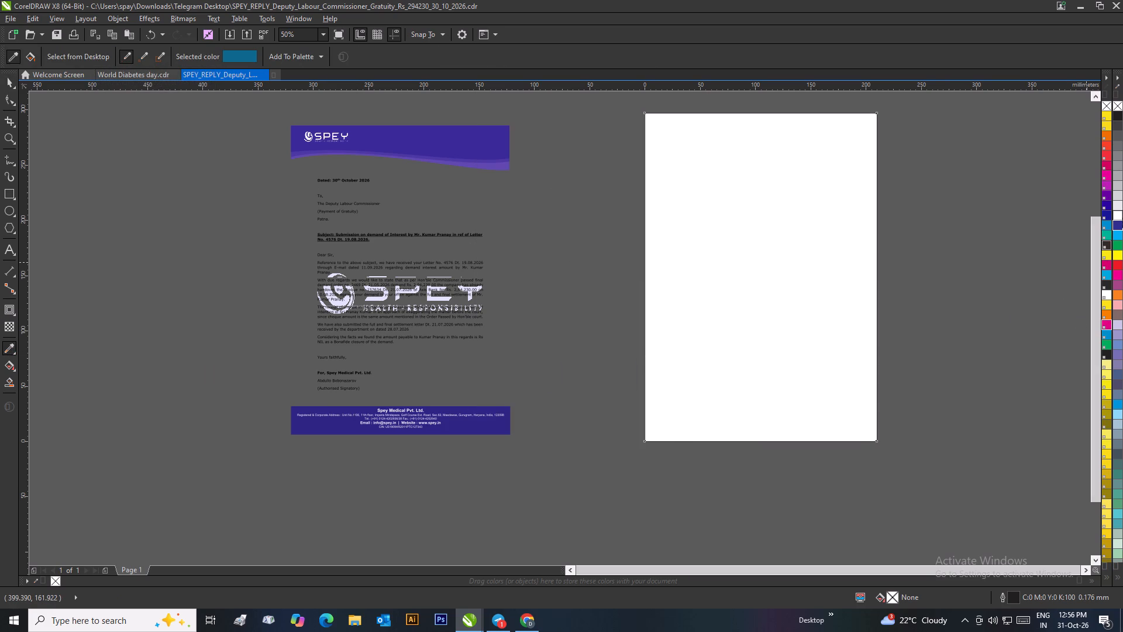
click(1122, 218)
click(1115, 213)
click(993, 238)
click(746, 243)
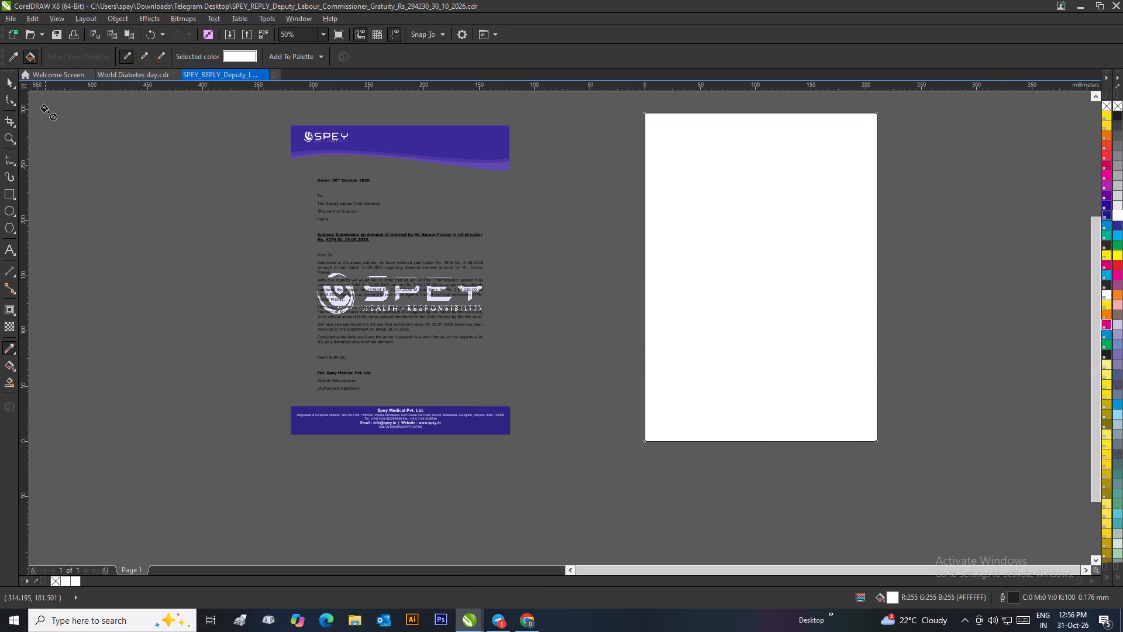
Set the white rectangle's outline width to None and leave it centred on the page.
click(8, 79)
drag(95, 154, 101, 156)
drag(697, 205, 566, 255)
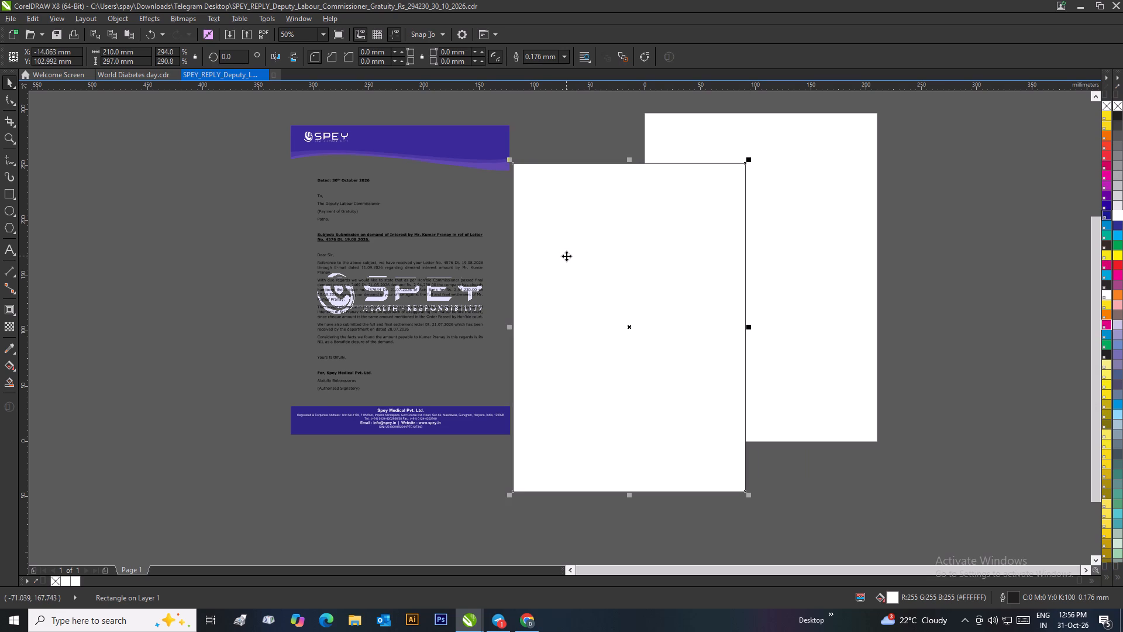
click(563, 58)
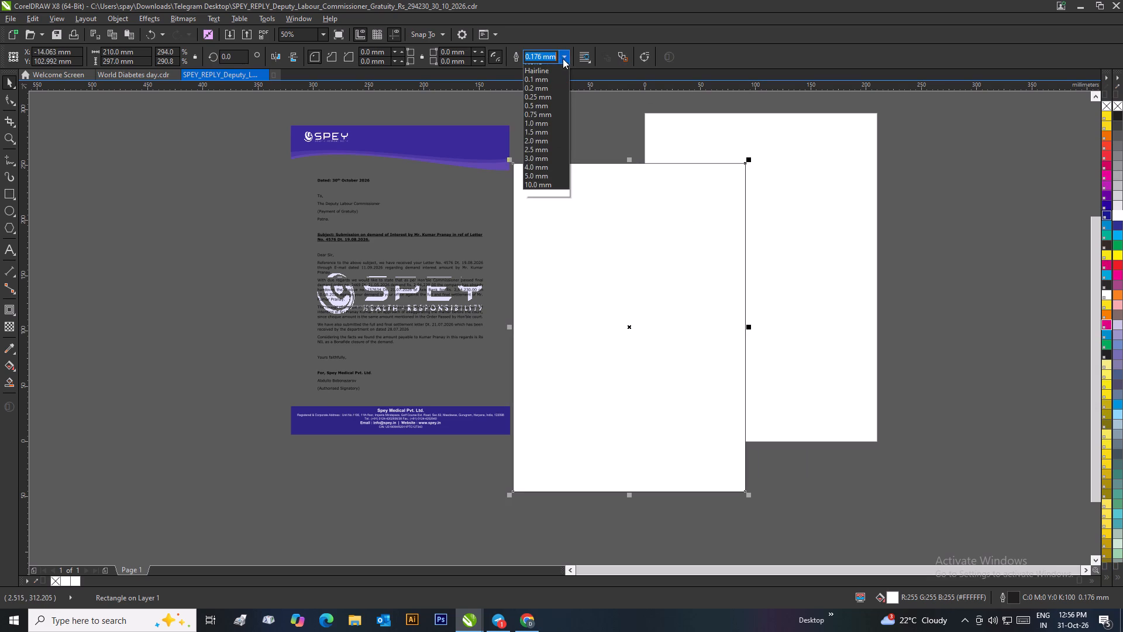
click(551, 67)
click(570, 116)
click(599, 179)
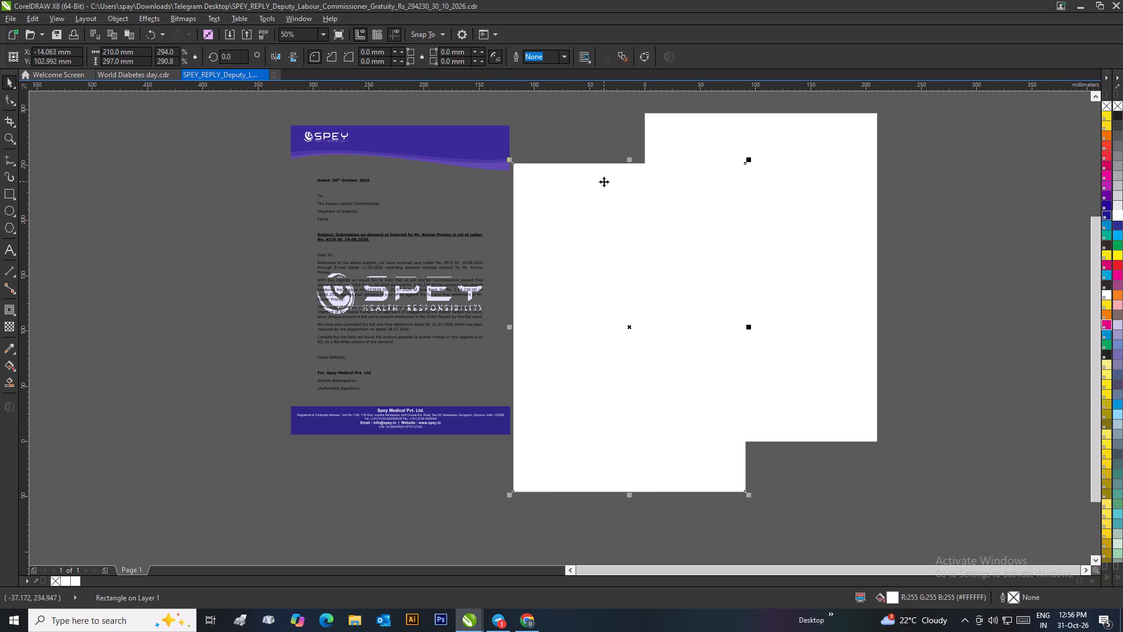
key(p)
click(604, 181)
Group the letter's purple header with its SPEY logo and place a copy just above the gap between letter and page.
drag(530, 111, 365, 170)
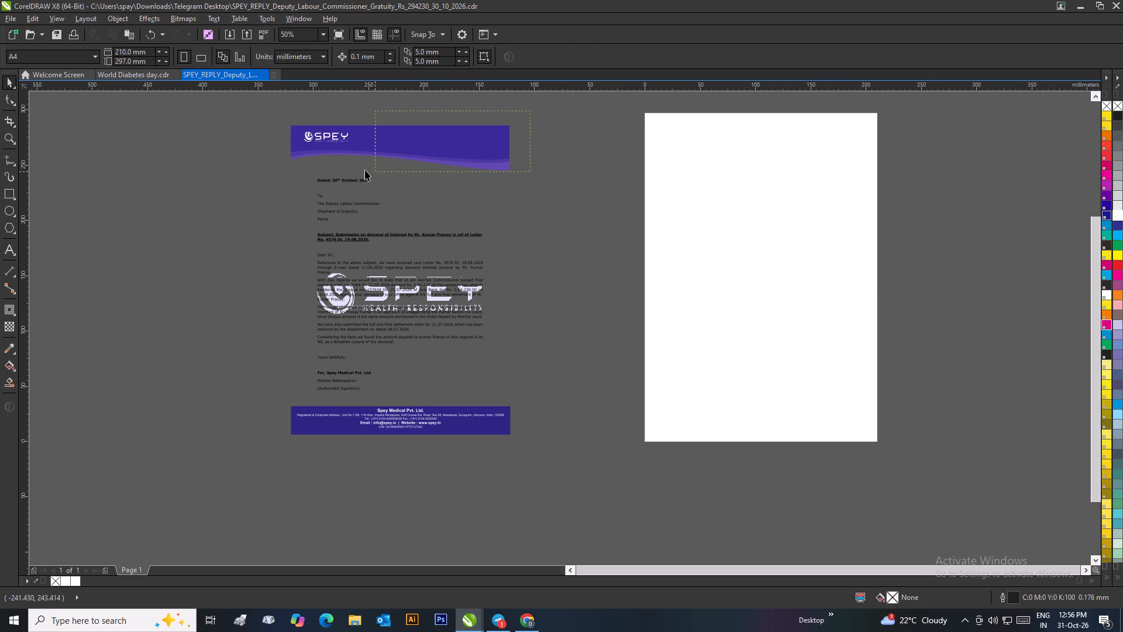
drag(365, 170, 252, 168)
key(ctrl+g)
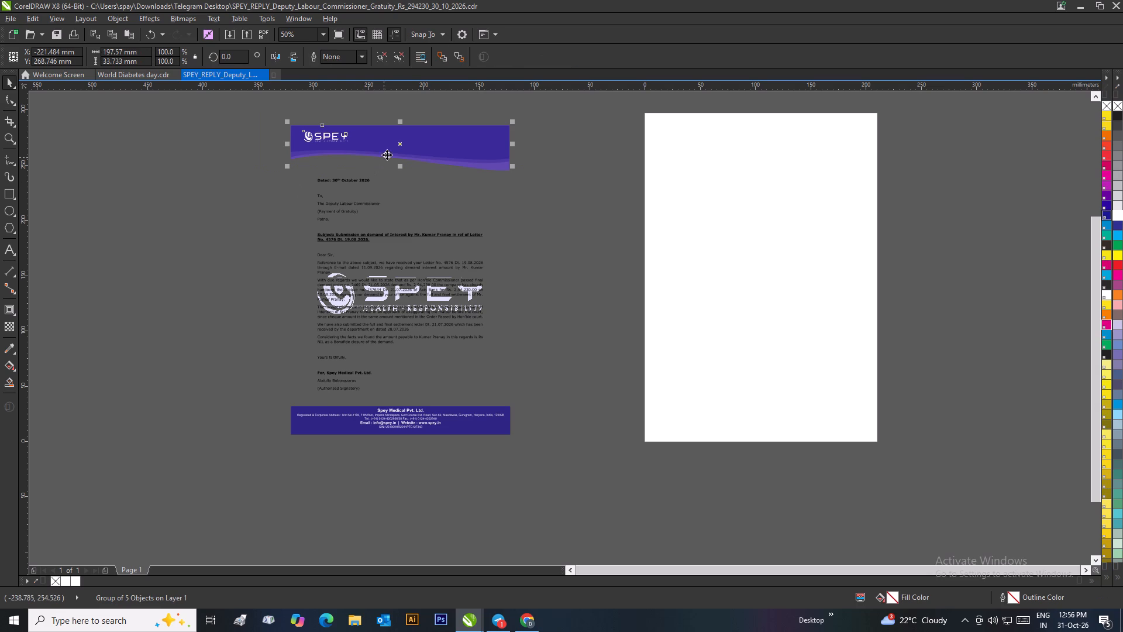
drag(396, 143, 508, 170)
right_click(508, 170)
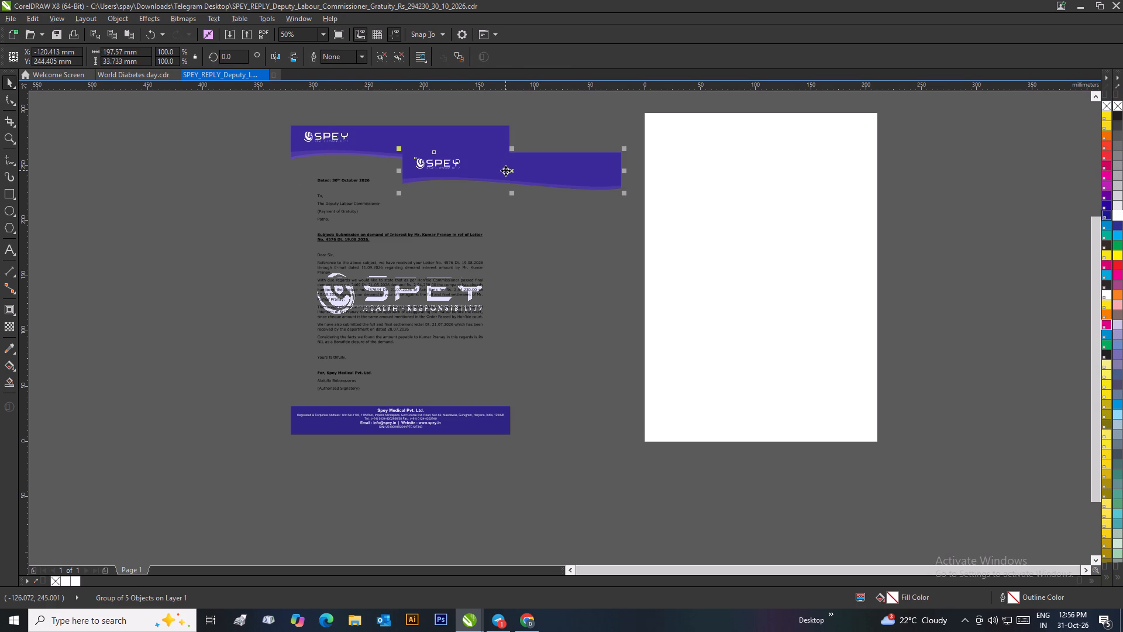
scroll(474, 167, up, 2)
scroll(560, 328, down, 2)
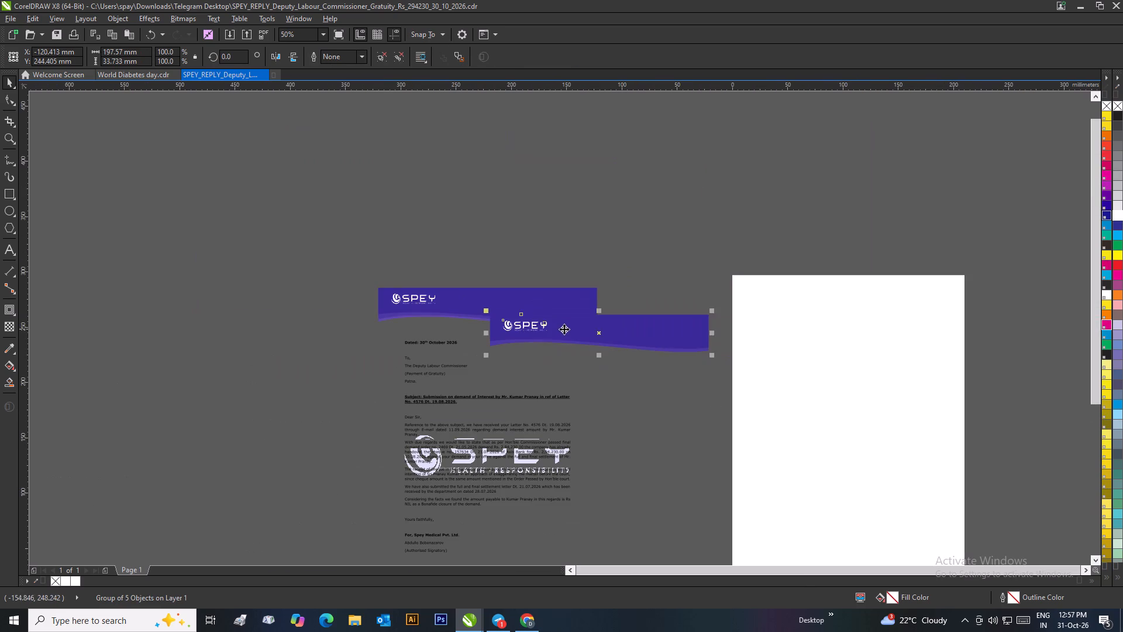
drag(600, 329, 632, 250)
PowerClip the header copy inside the white page-sized rectangle.
right_click(654, 253)
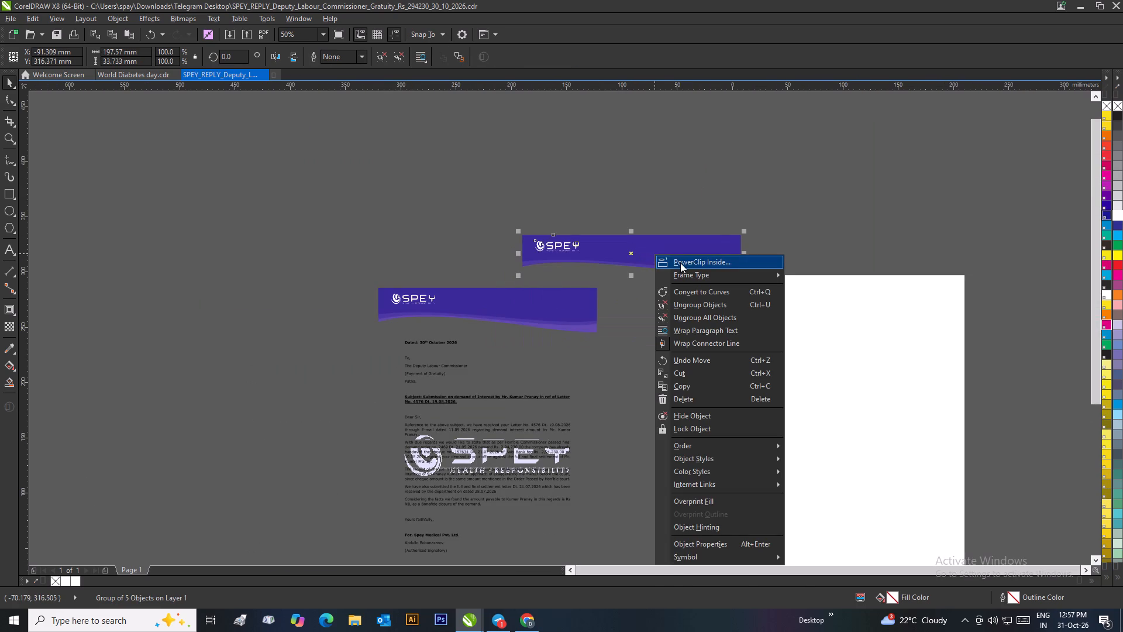
click(680, 263)
click(764, 314)
Edit the PowerClip contents and align the header copy with the page's top-left corner.
right_click(762, 310)
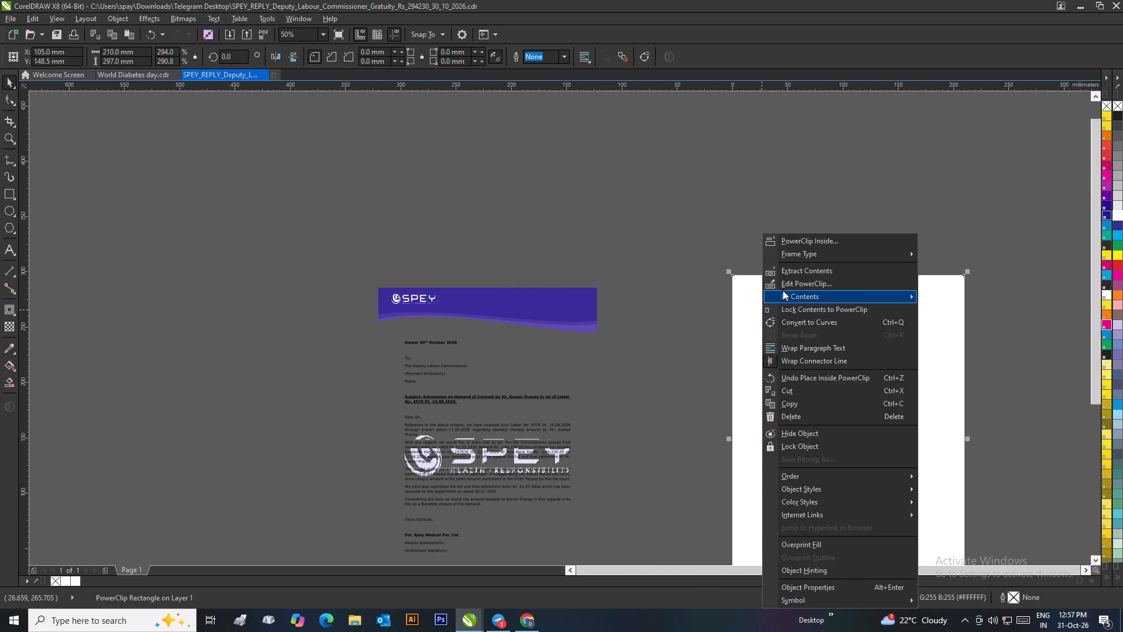
click(783, 288)
drag(722, 257, 937, 305)
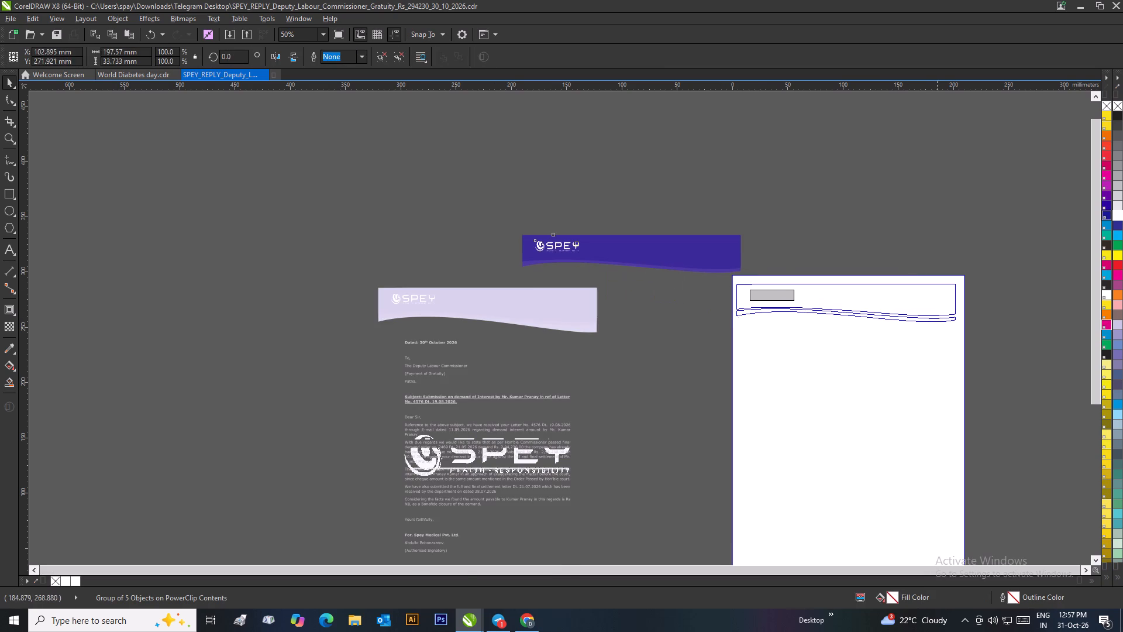
drag(937, 305, 938, 305)
scroll(804, 293, up, 2)
drag(376, 325, 349, 293)
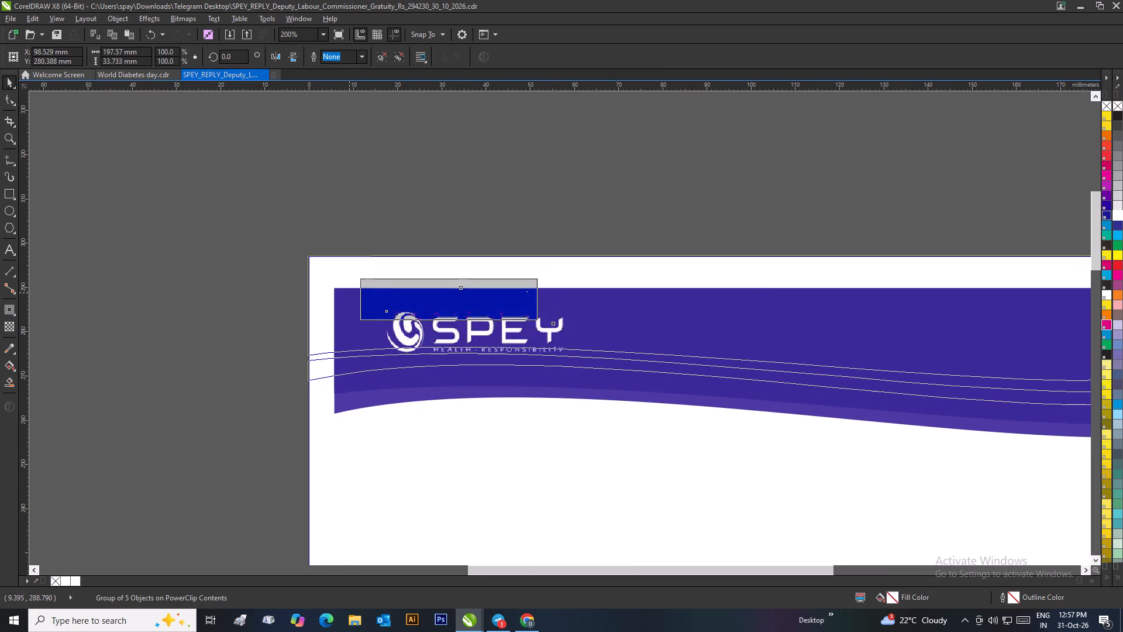
drag(349, 293, 348, 292)
scroll(350, 292, down, 2)
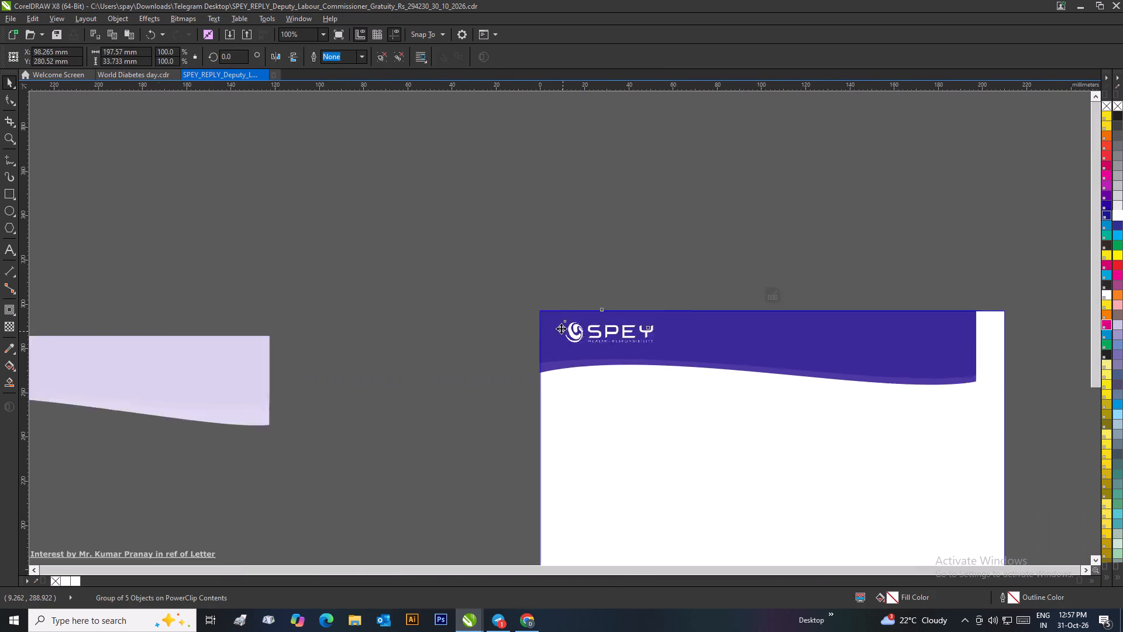
Scale the header copy proportionally to about 211 by 36 mm so it spans the page width.
scroll(787, 375, up, 1)
drag(526, 295, 553, 307)
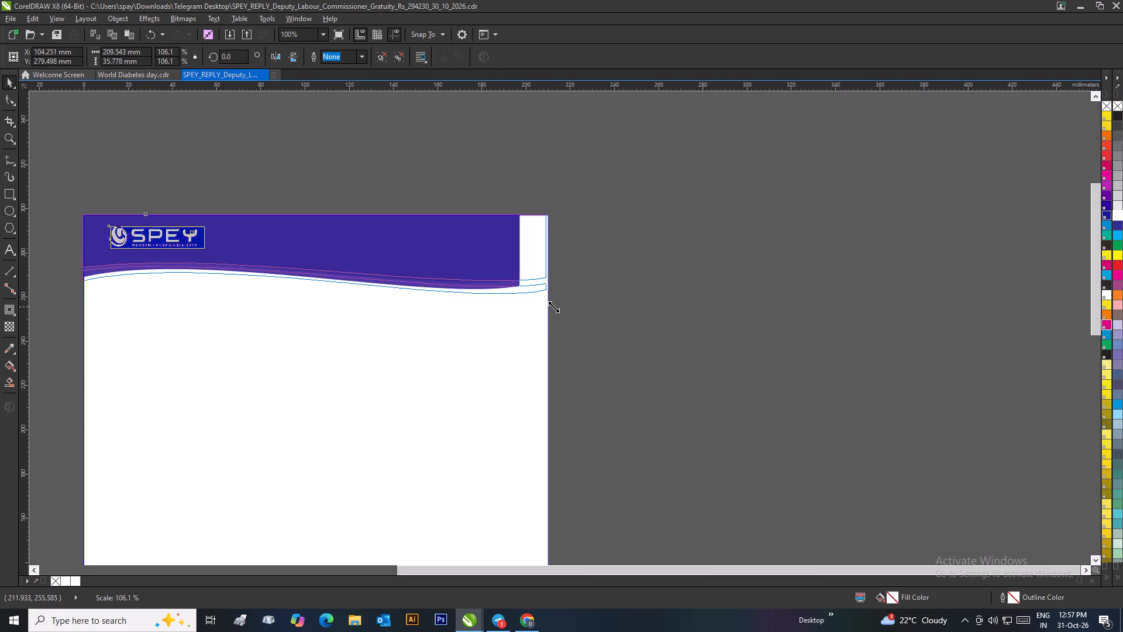
drag(553, 307, 556, 310)
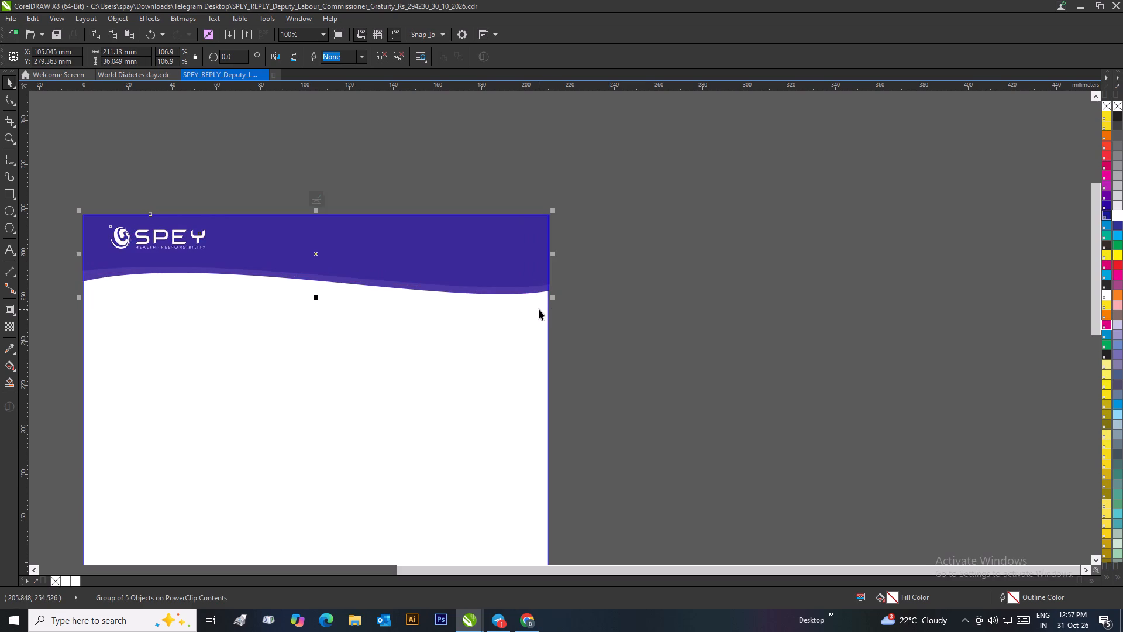
click(610, 311)
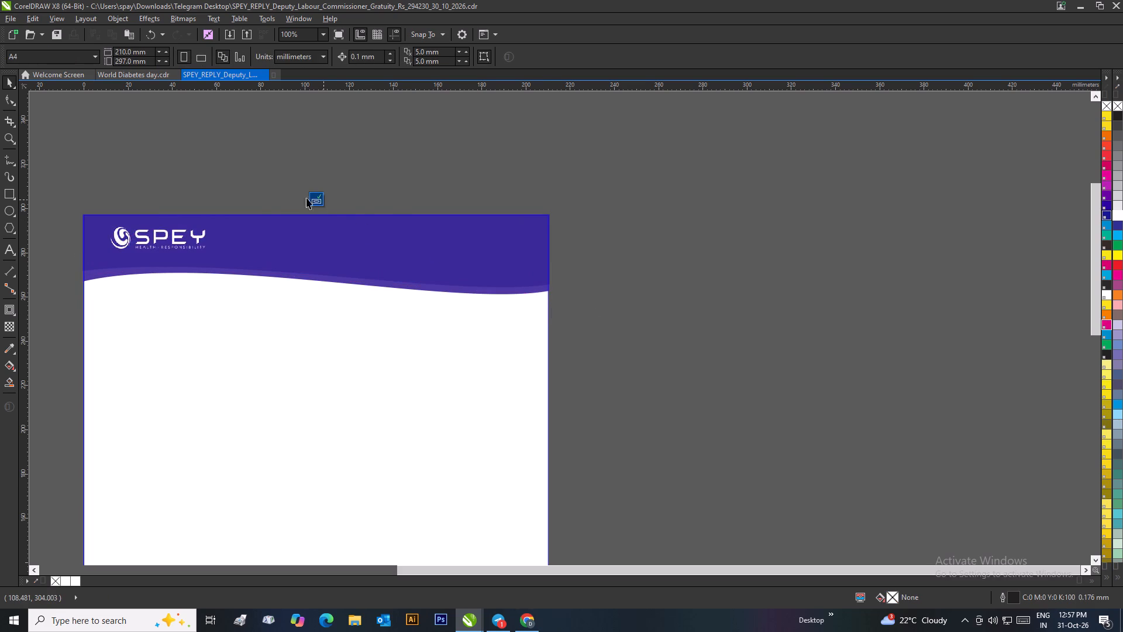
Ungroup all objects in the header copy, copy the SPEY logo bitmap, and delete the logo from the PowerClip contents.
click(192, 238)
right_click(192, 238)
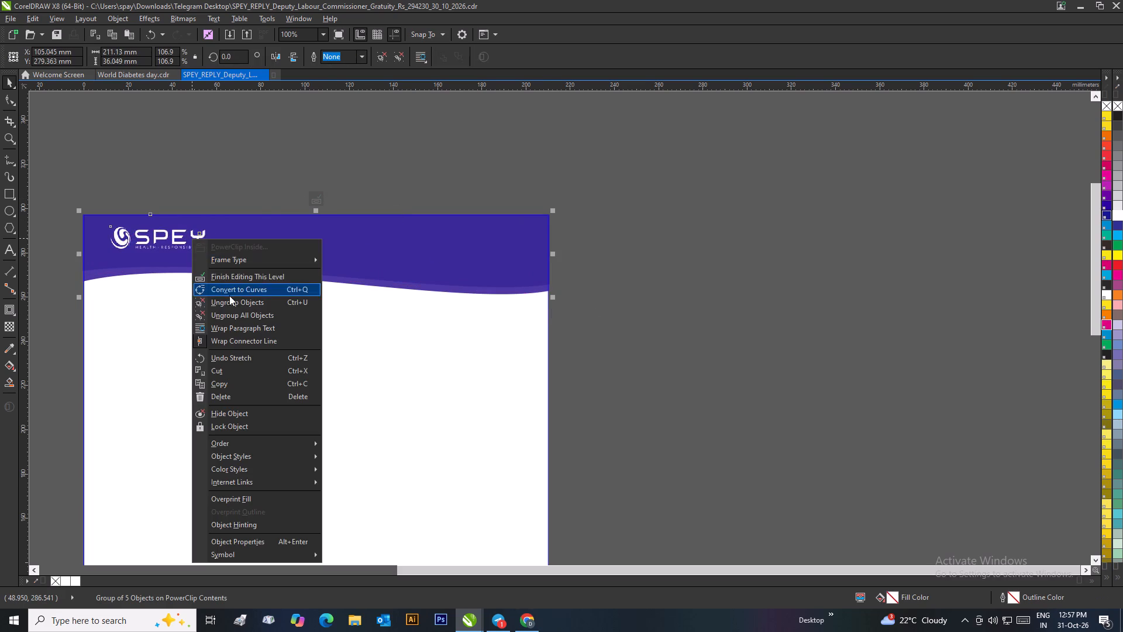
click(231, 314)
click(232, 208)
click(205, 234)
right_click(205, 234)
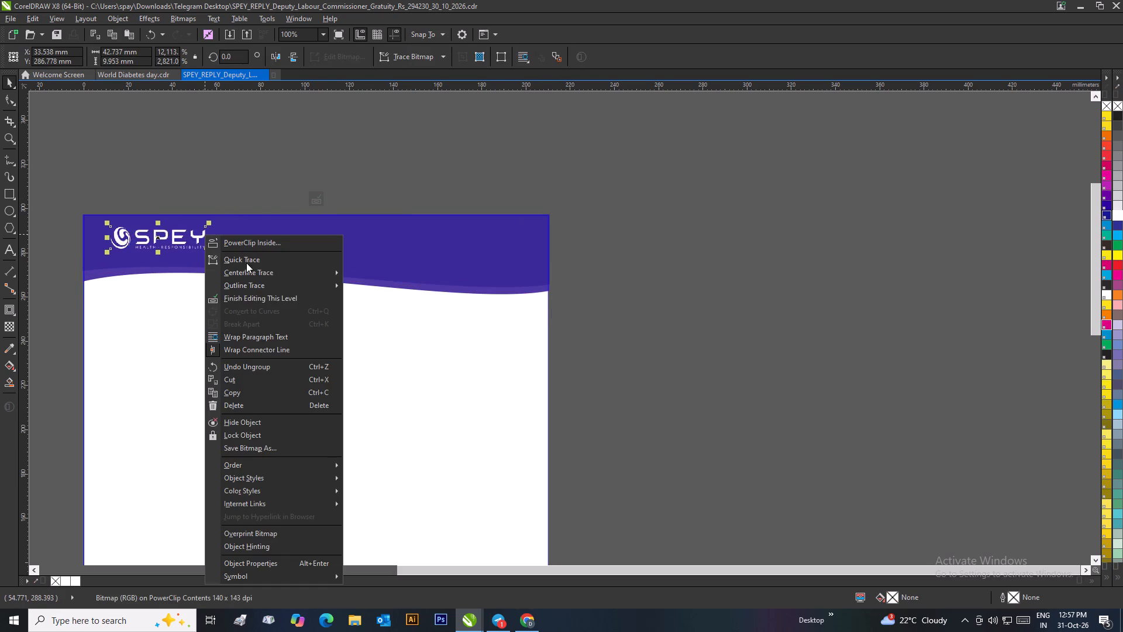
click(240, 389)
click(258, 207)
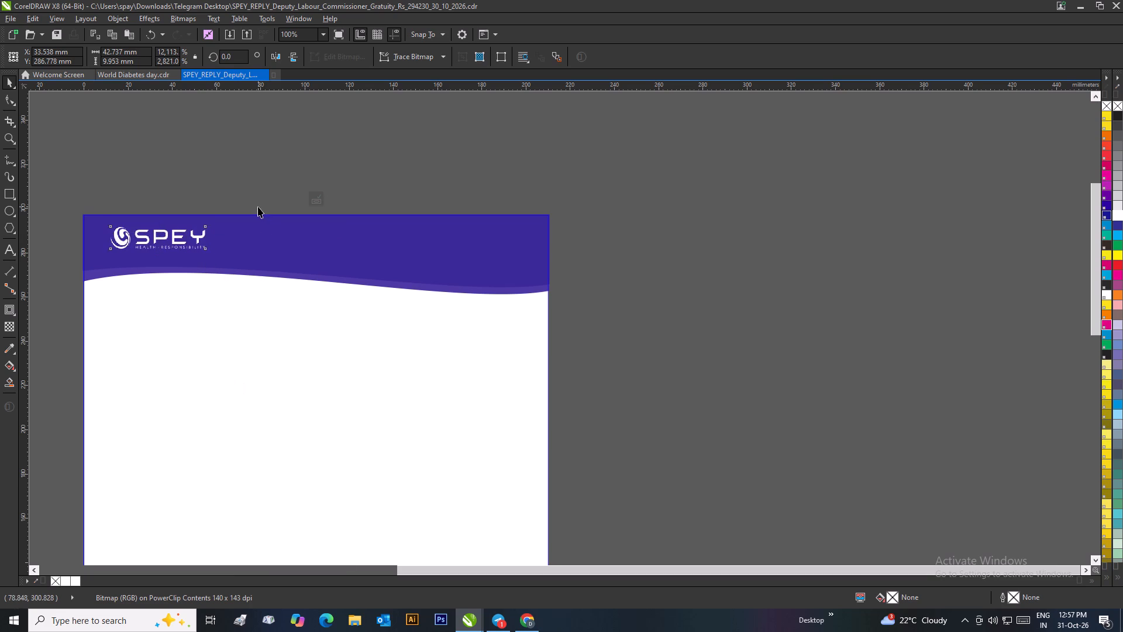
drag(254, 198, 88, 262)
key(Delete)
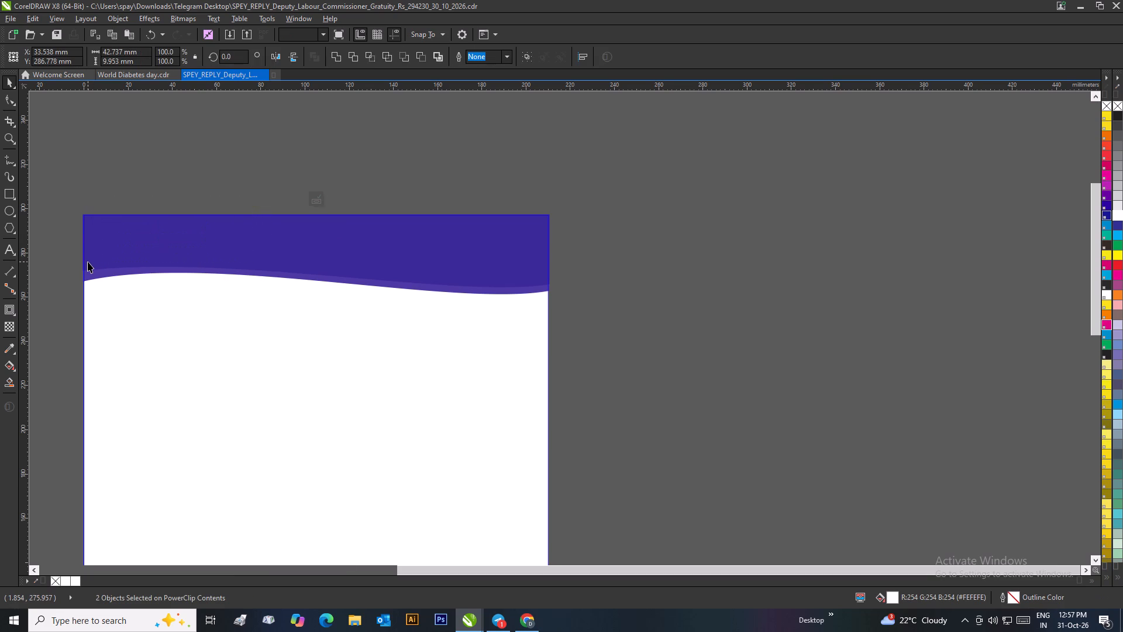
Finish editing the PowerClip and paste the copied SPEY logo over the header as a separate object.
click(310, 197)
click(597, 284)
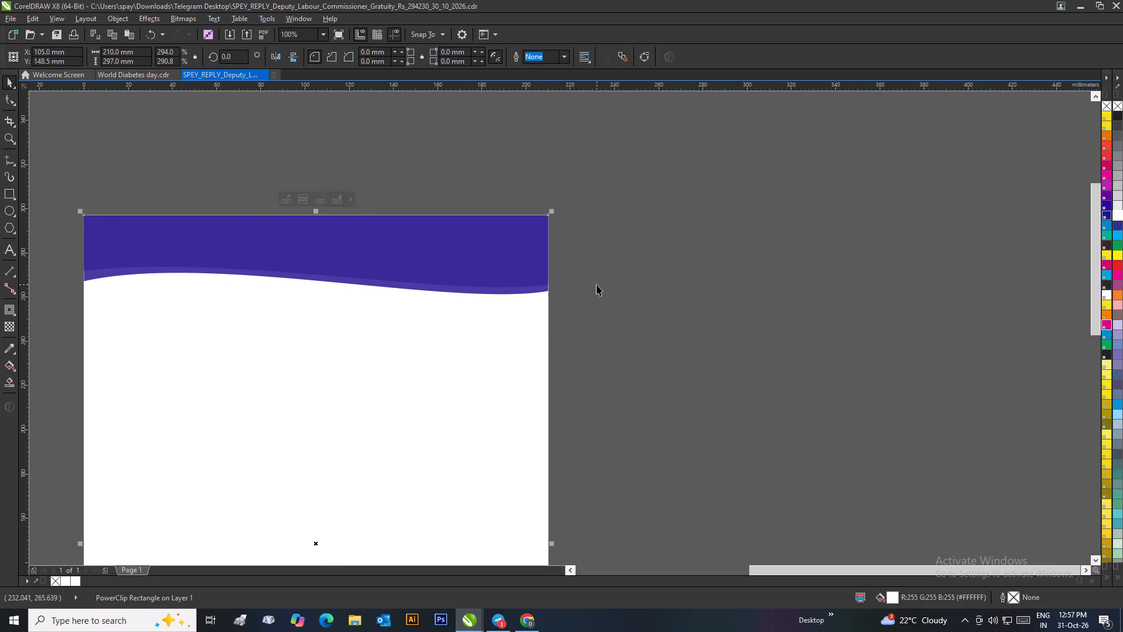
scroll(546, 271, down, 2)
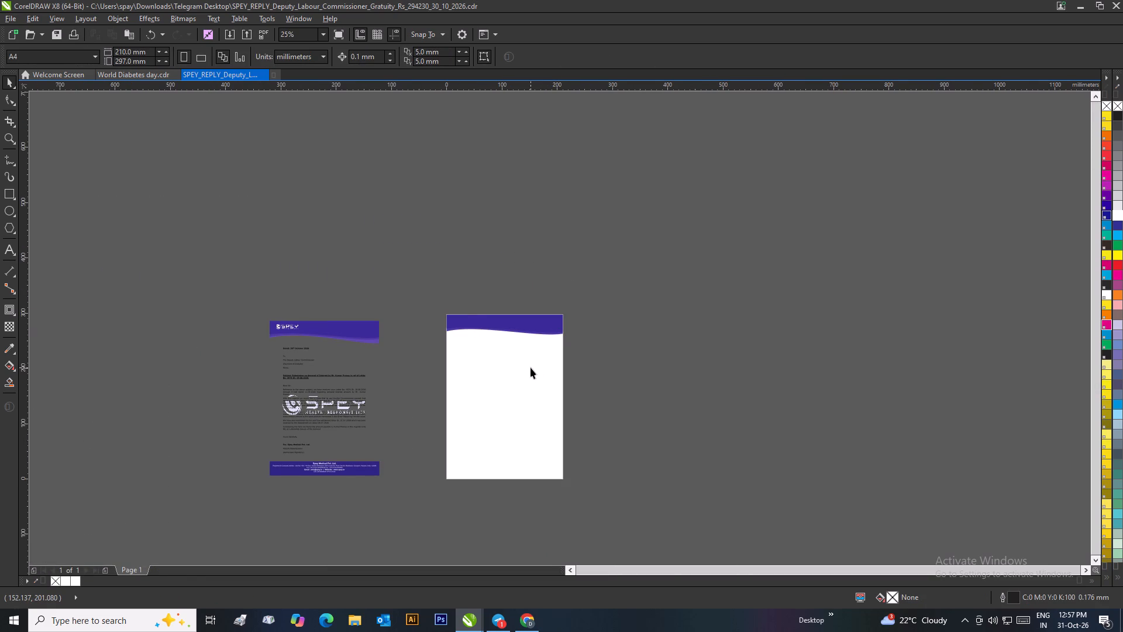
key(ctrl+v)
scroll(492, 335, up, 2)
click(516, 201)
scroll(473, 209, down, 1)
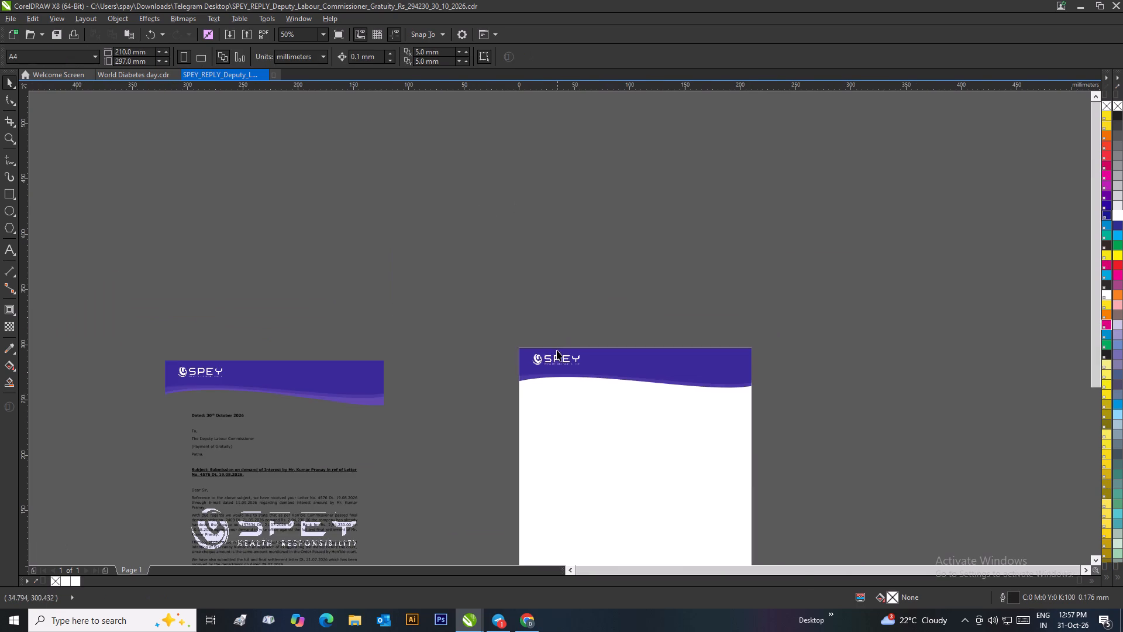
Group the original letter's purple footer band with all of its company contact text.
scroll(552, 368, up, 3)
scroll(344, 356, up, 1)
scroll(556, 332, down, 4)
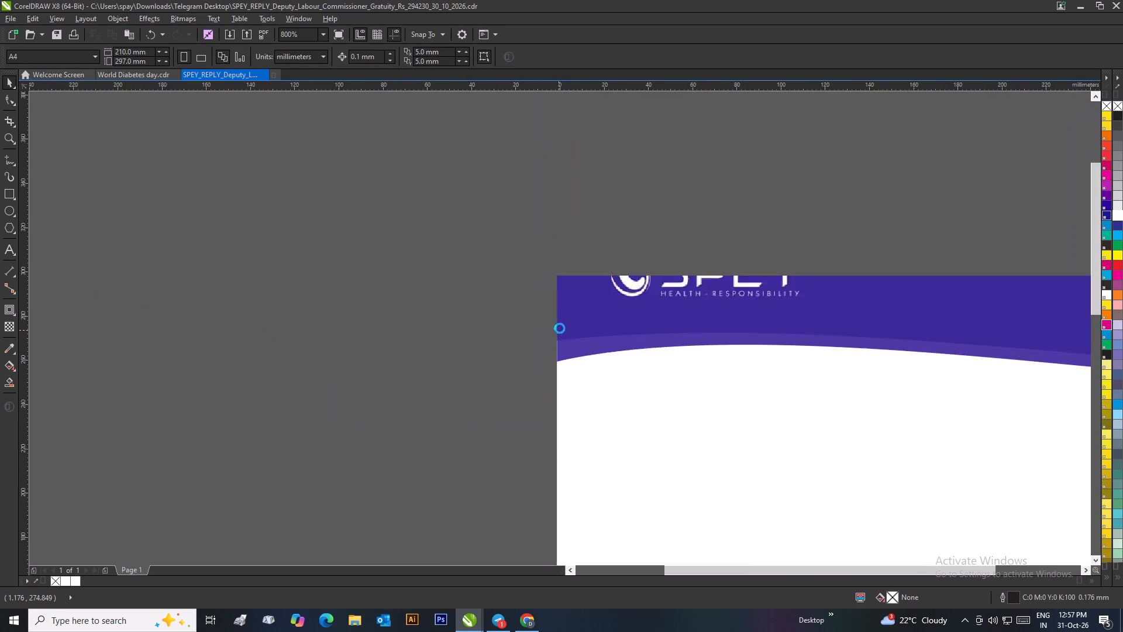
scroll(496, 327, down, 2)
scroll(556, 390, up, 2)
drag(543, 347, 201, 404)
key(ctrl+g)
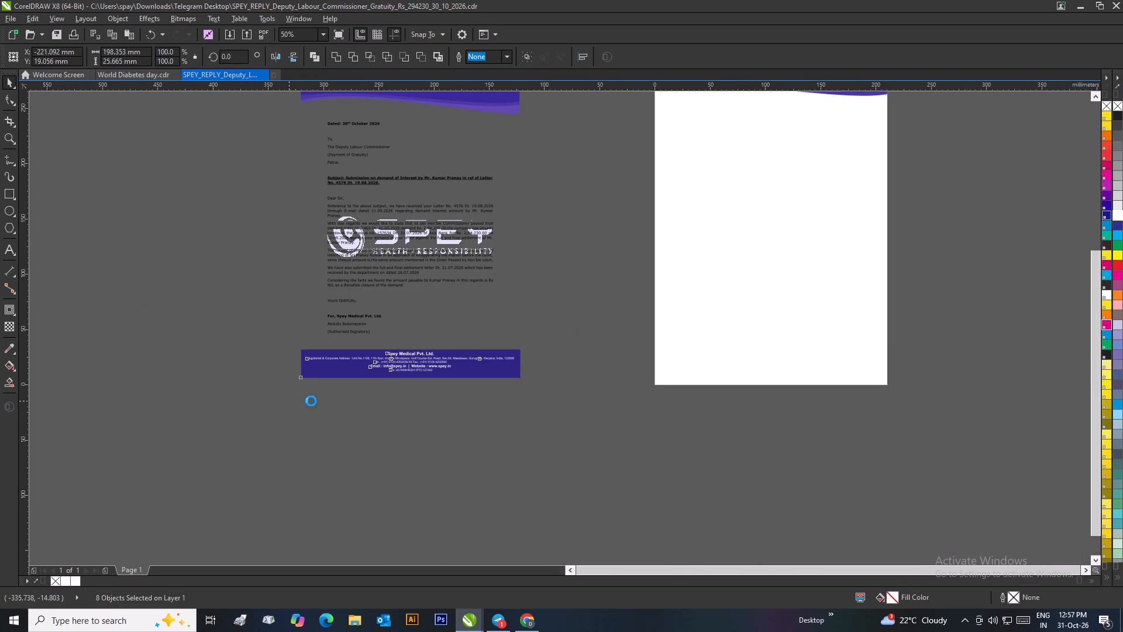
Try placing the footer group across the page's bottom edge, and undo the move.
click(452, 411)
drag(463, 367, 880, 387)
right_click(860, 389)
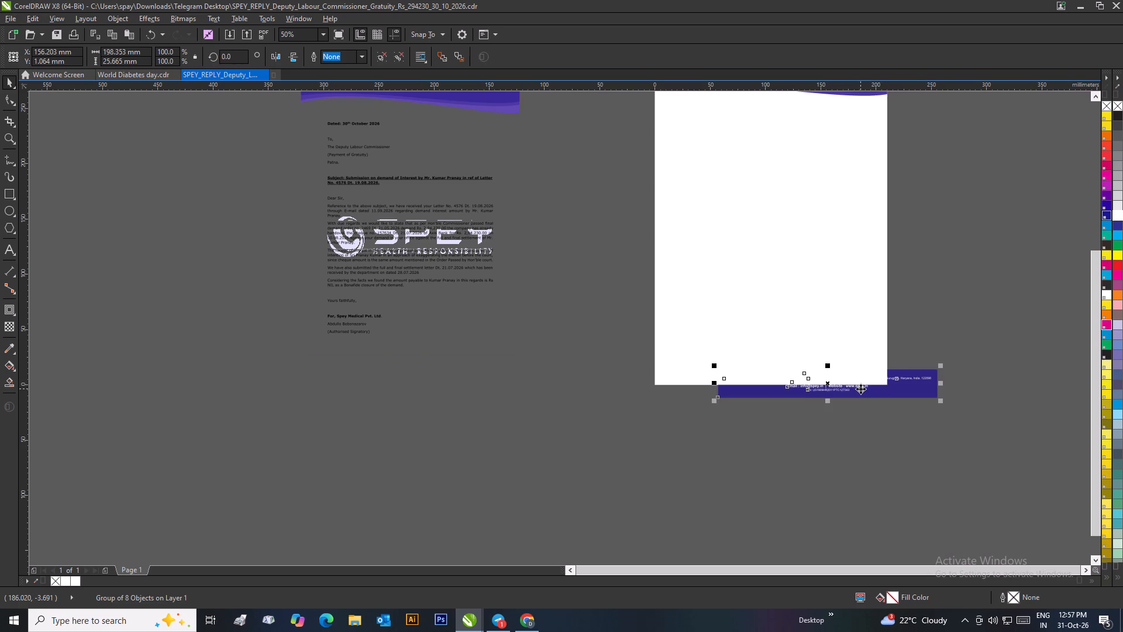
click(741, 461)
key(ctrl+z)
Move the grouped footer over the bottom of the blank A4 page and PowerClip it inside the page rectangle.
drag(563, 388, 557, 388)
drag(455, 363, 876, 365)
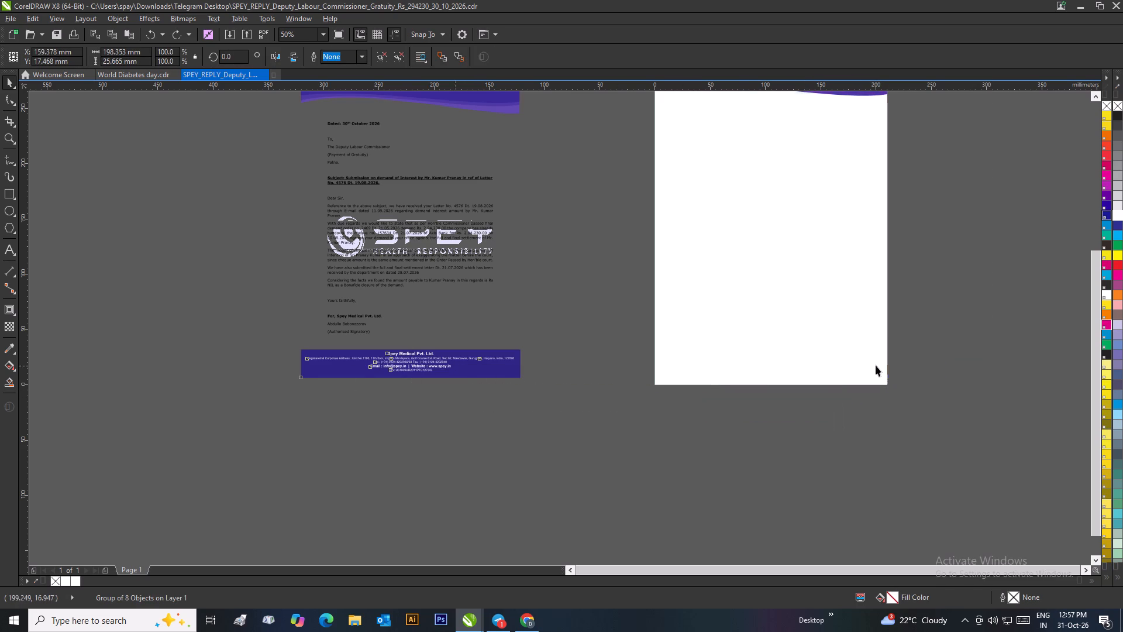
right_click(872, 364)
double_click(971, 167)
click(931, 358)
right_click(931, 358)
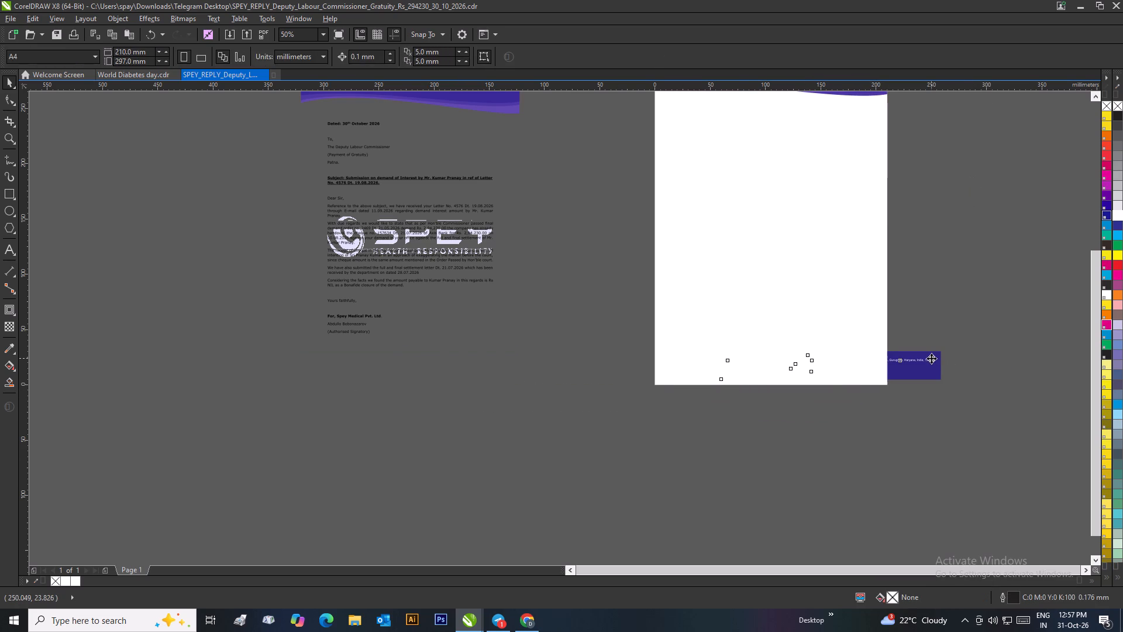
click(969, 55)
click(852, 269)
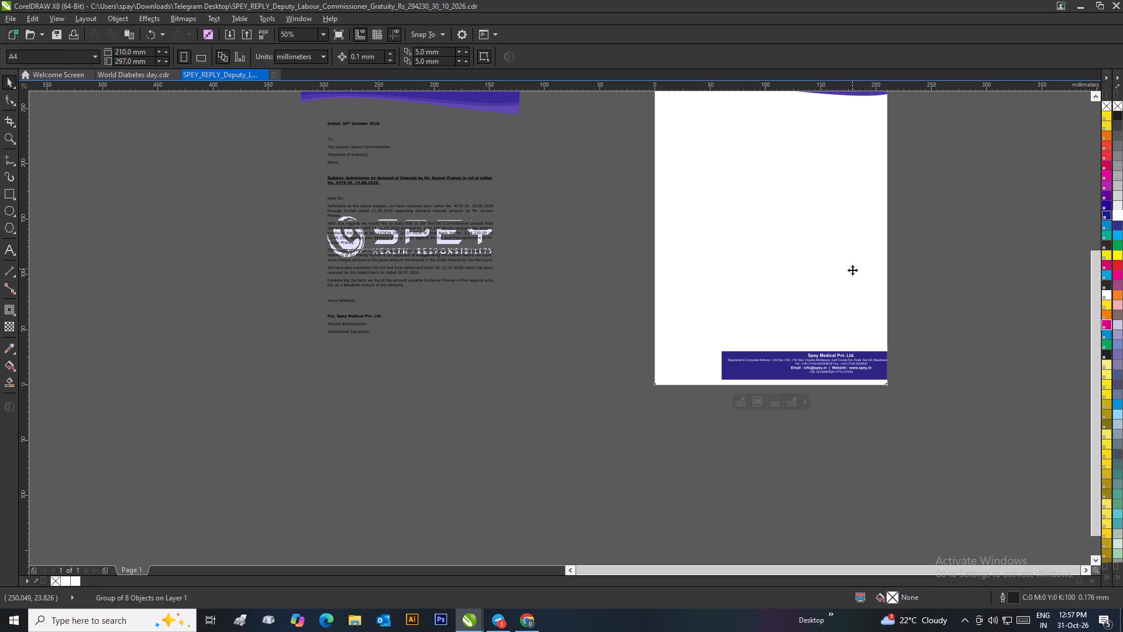
Open the page's PowerClip for editing and align the footer group with the page's bottom-left corner.
right_click(850, 280)
click(876, 278)
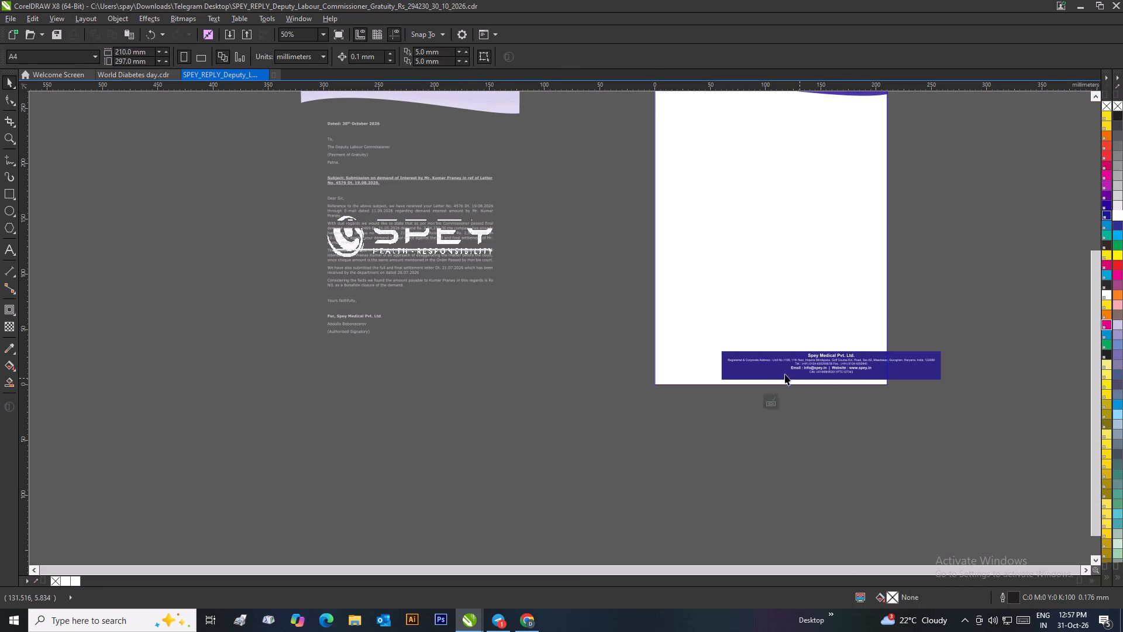
drag(776, 368, 716, 379)
scroll(678, 384, up, 3)
drag(472, 307, 466, 306)
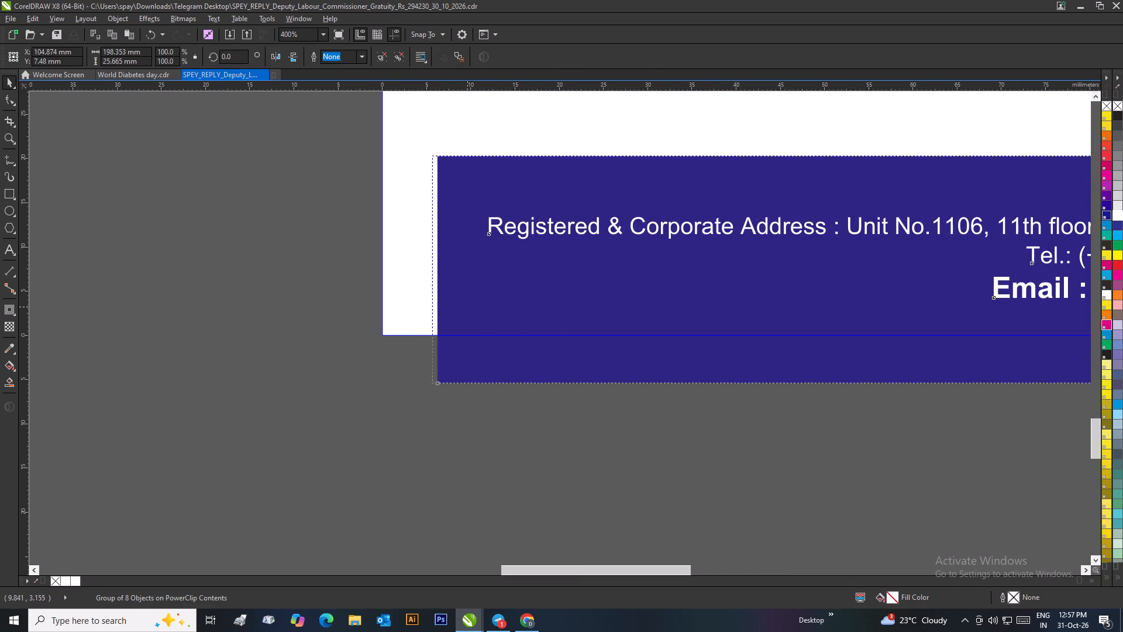
drag(466, 306, 414, 260)
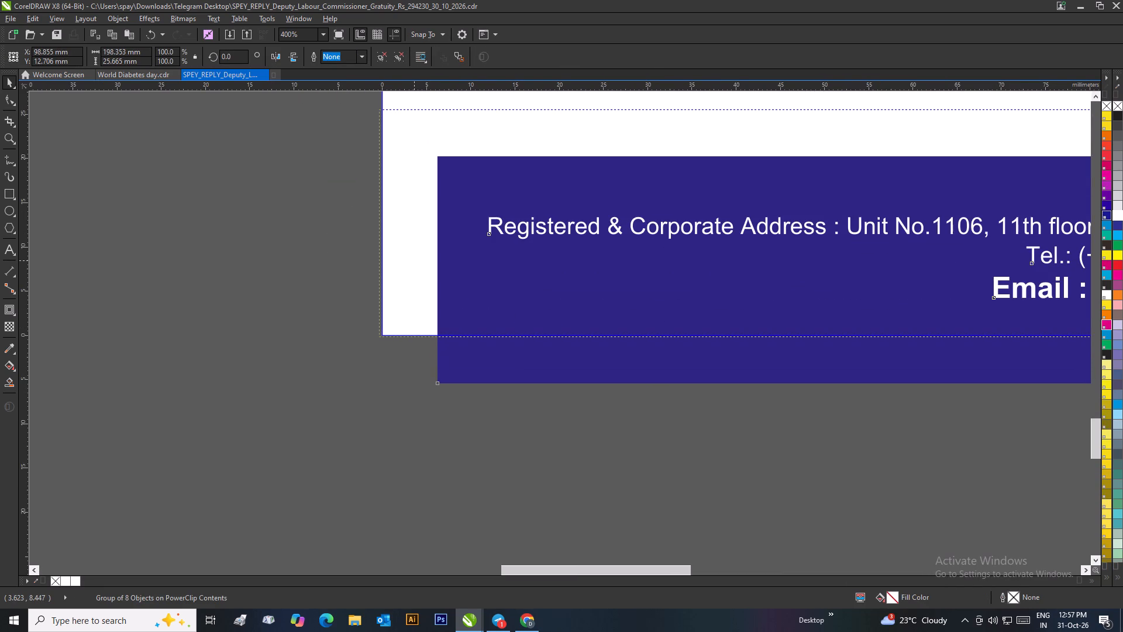
drag(414, 260, 416, 260)
Scale the footer group proportionally to about 210 mm wide so it spans the full page width.
scroll(418, 266, down, 1)
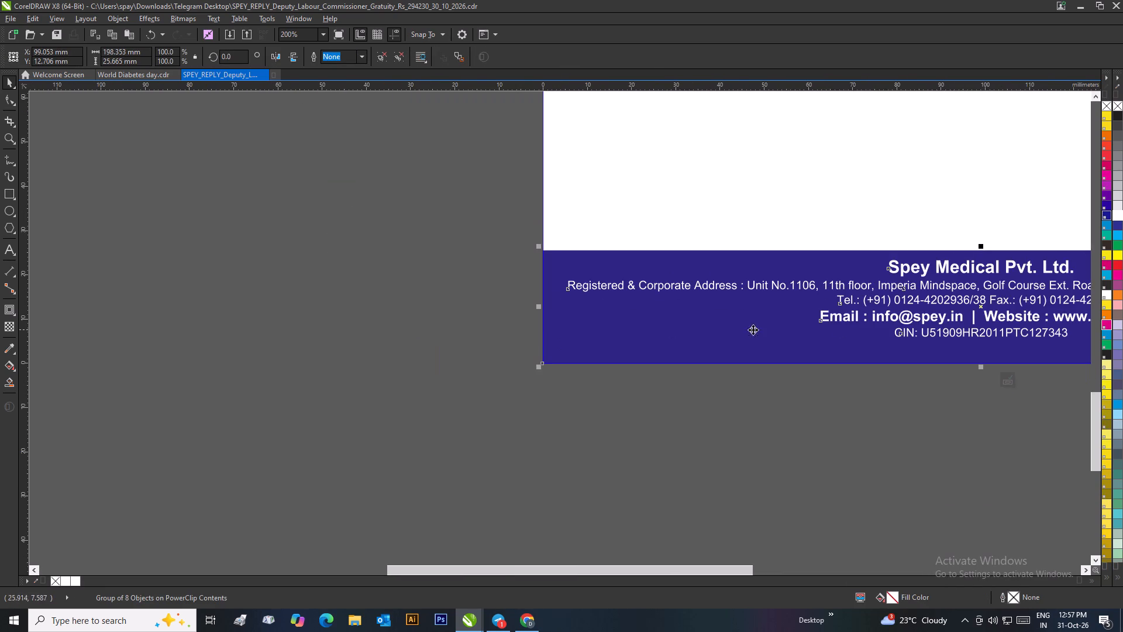
scroll(907, 327, down, 1)
scroll(823, 332, up, 1)
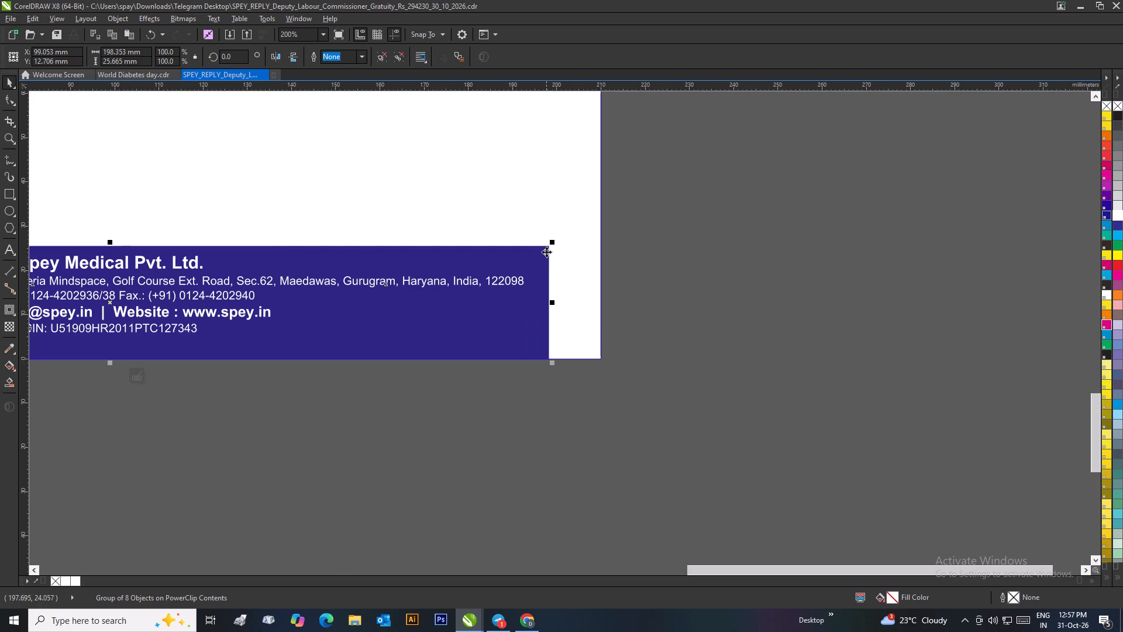
drag(553, 241, 605, 224)
scroll(597, 239, up, 3)
scroll(595, 331, up, 2)
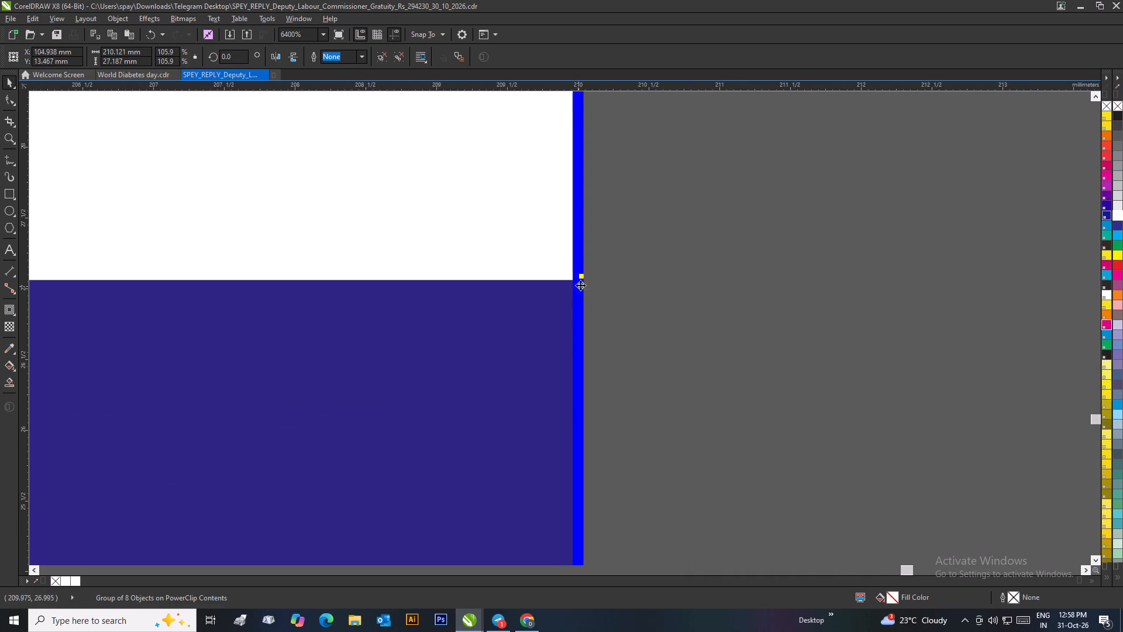
drag(580, 275, 586, 272)
click(608, 288)
Examine how the header and footer edges meet the page borders inside the PowerClip.
scroll(602, 304, down, 12)
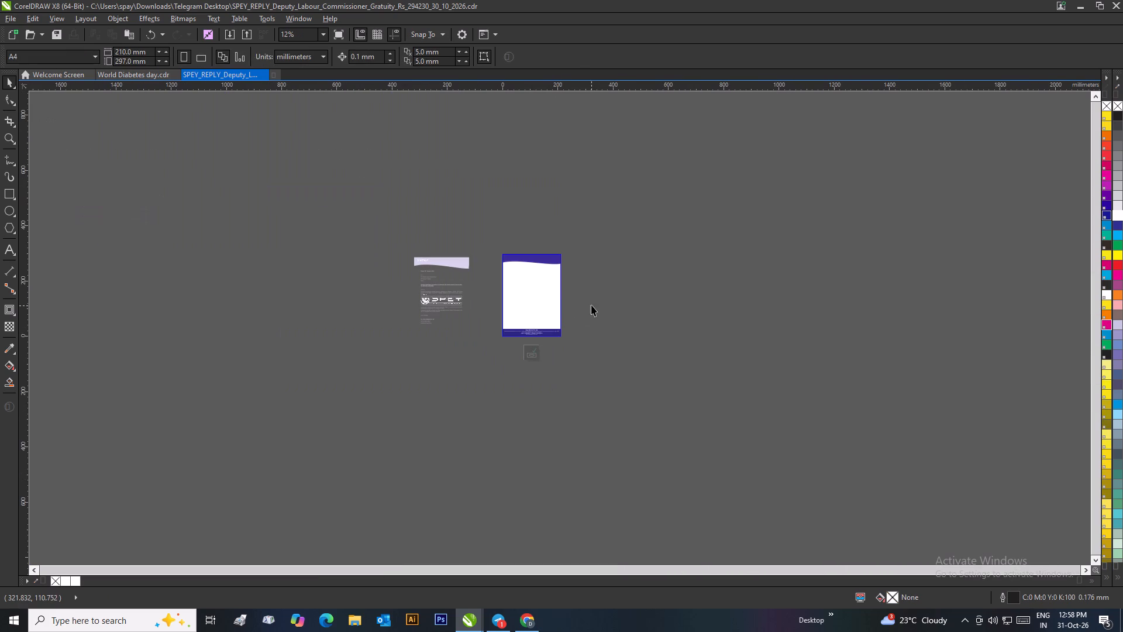
click(591, 305)
click(549, 288)
click(577, 293)
click(538, 293)
scroll(526, 298, up, 2)
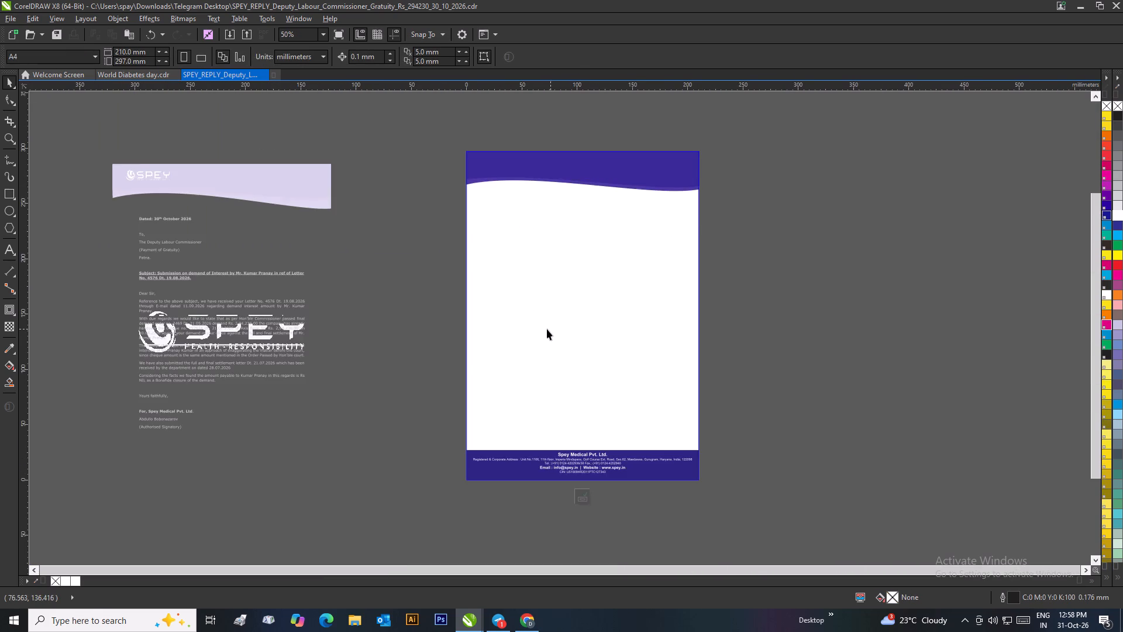
scroll(471, 241, up, 3)
scroll(552, 295, down, 2)
scroll(551, 235, up, 3)
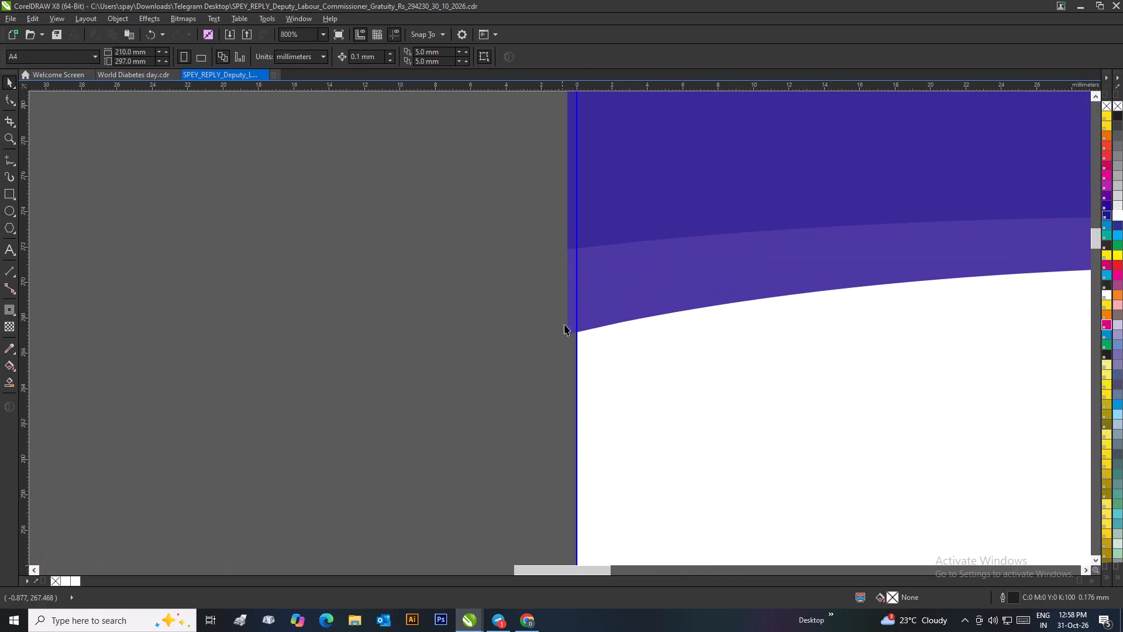
scroll(573, 317, down, 4)
scroll(583, 375, down, 3)
scroll(585, 365, up, 3)
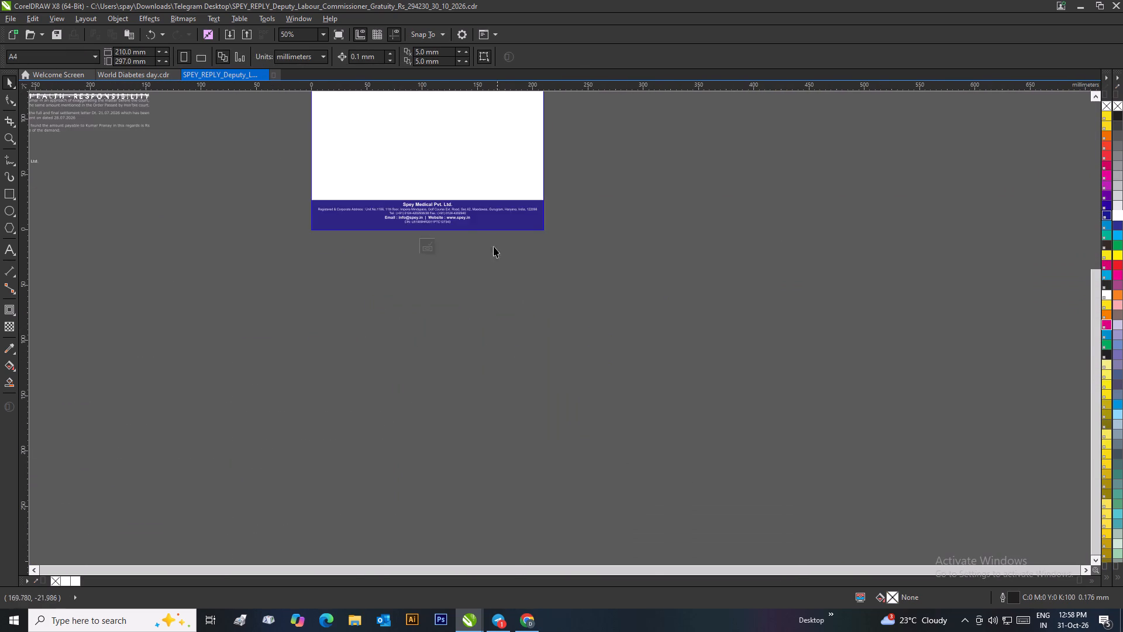
scroll(442, 212, up, 3)
scroll(560, 340, down, 1)
scroll(989, 313, up, 1)
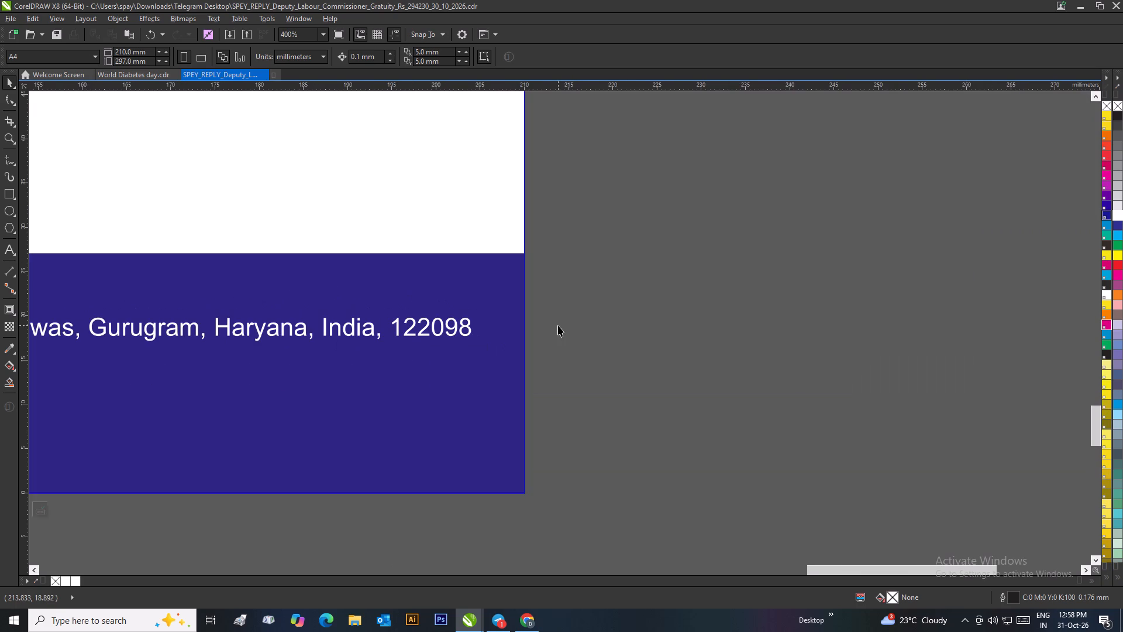
scroll(558, 325, up, 2)
scroll(436, 307, up, 1)
scroll(559, 329, down, 3)
scroll(465, 391, down, 3)
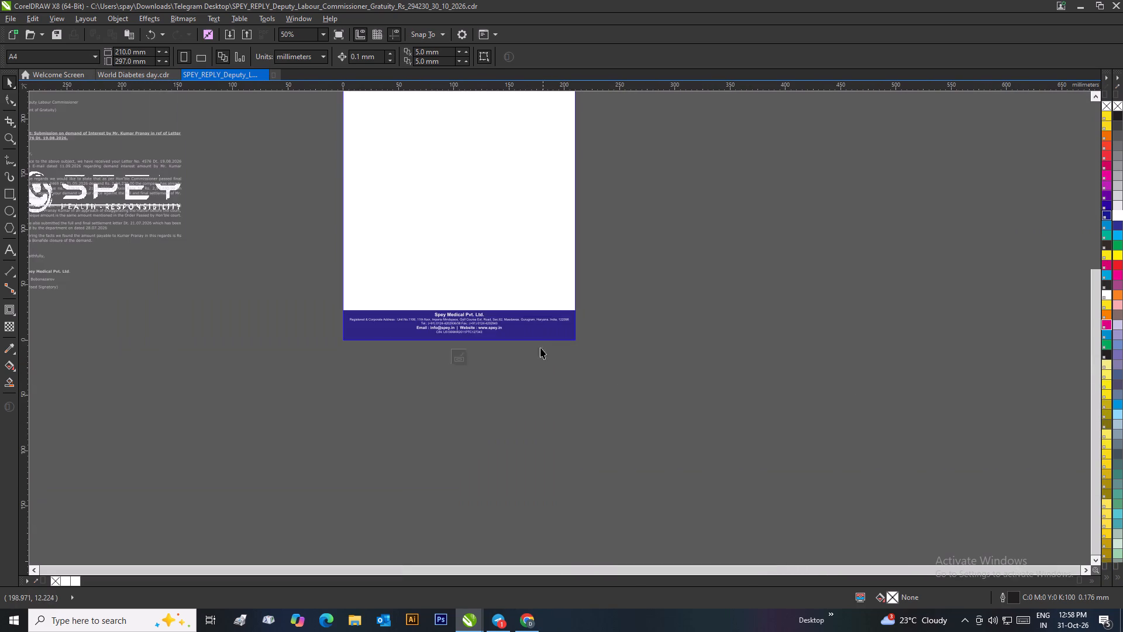
Finish editing the page's PowerClip contents.
click(461, 352)
Inspect the clipped footer's corners and contact text along the bottom of the page.
click(572, 369)
scroll(570, 336, up, 5)
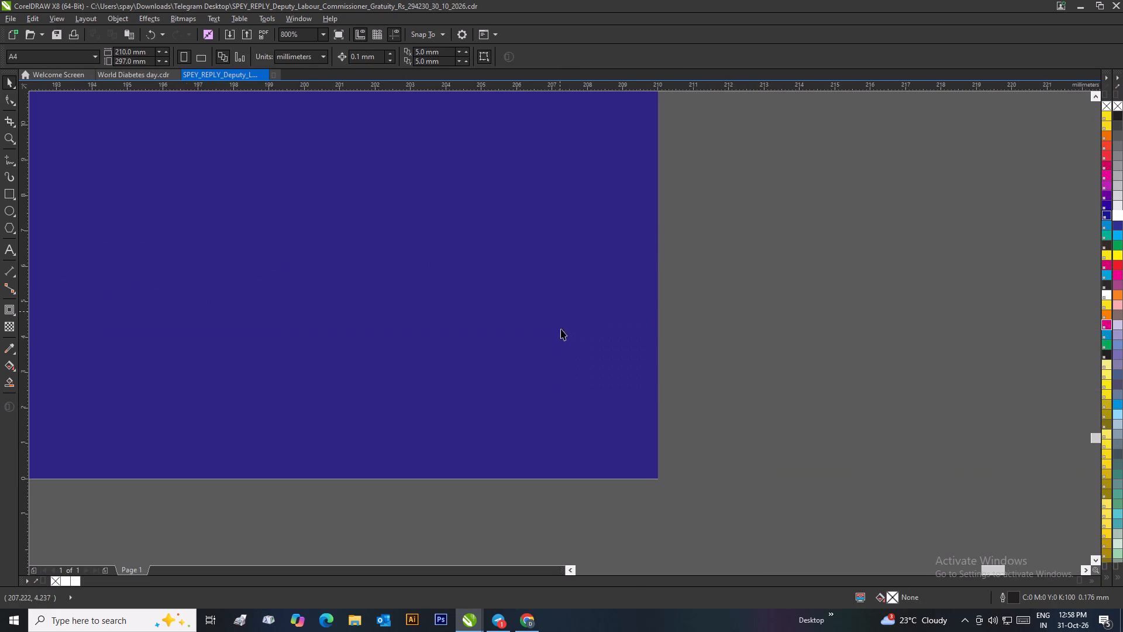
scroll(561, 329, up, 1)
scroll(598, 335, down, 5)
scroll(333, 336, down, 2)
scroll(430, 312, up, 2)
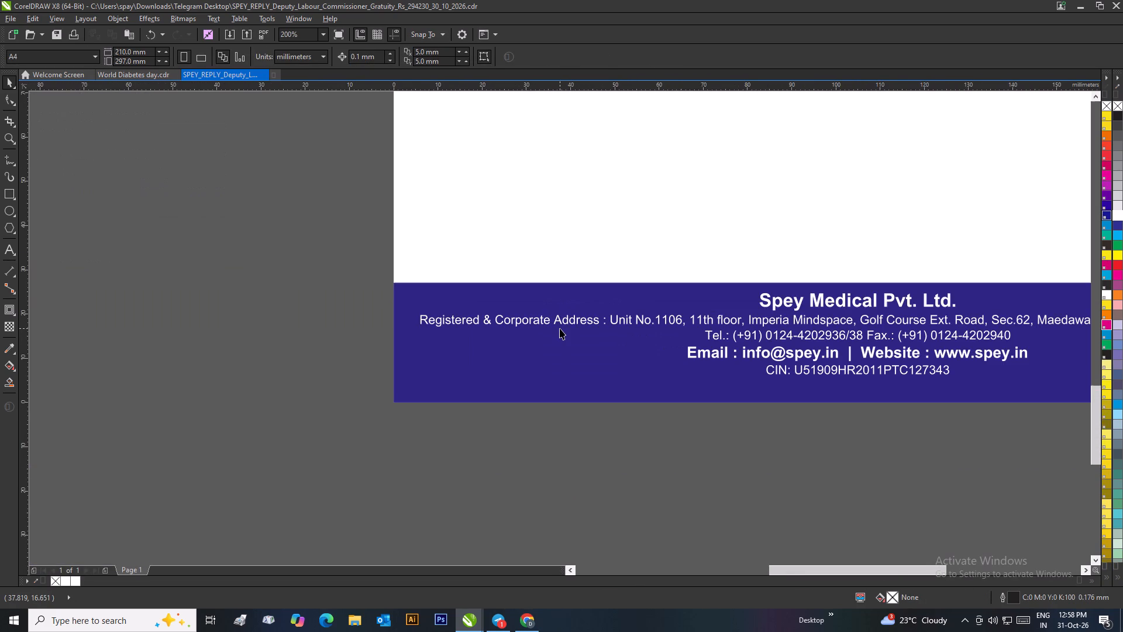
scroll(608, 352, down, 1)
click(707, 376)
scroll(698, 346, down, 1)
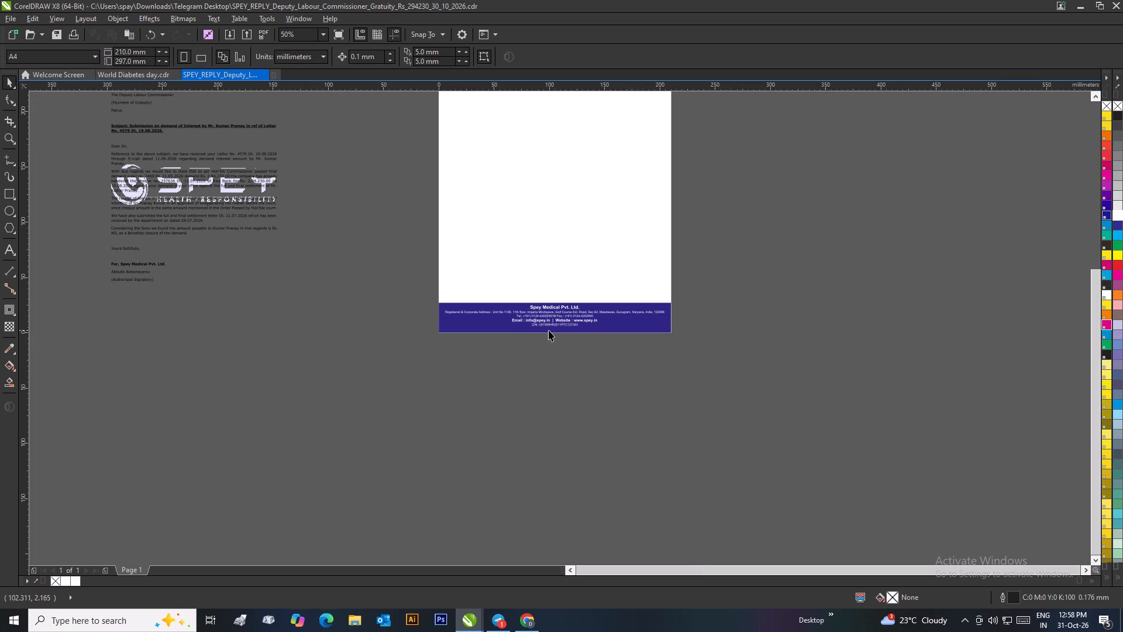
scroll(420, 293, down, 2)
Group the A4 page rectangle with its SPEY logo and copy the group.
drag(549, 239, 657, 372)
key(ctrl+g)
right_click(608, 296)
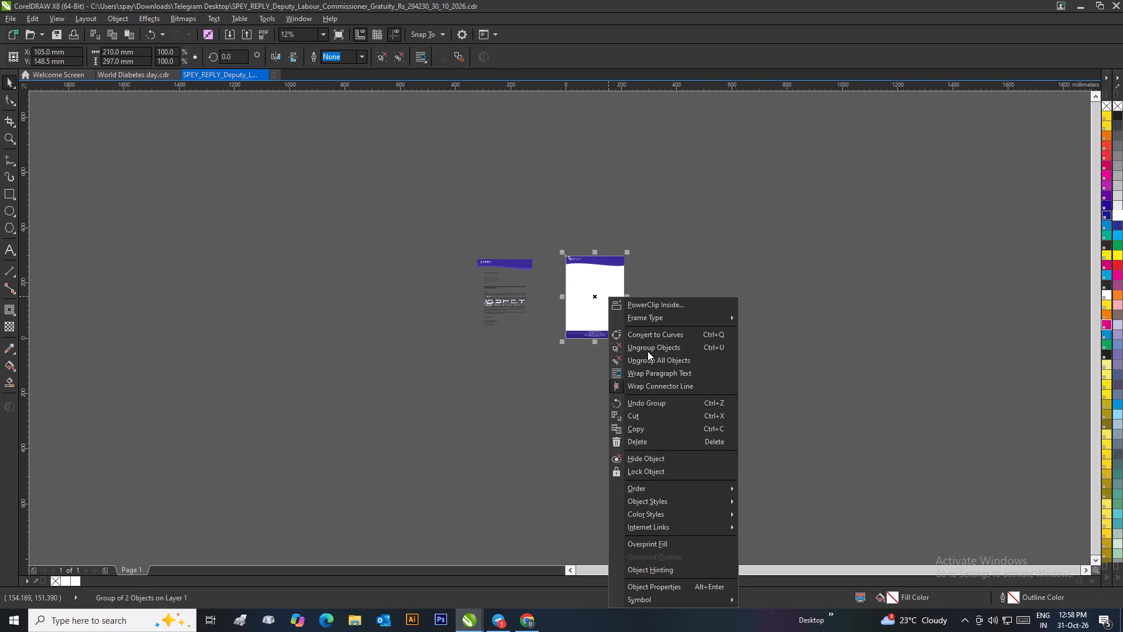
click(640, 427)
click(640, 427)
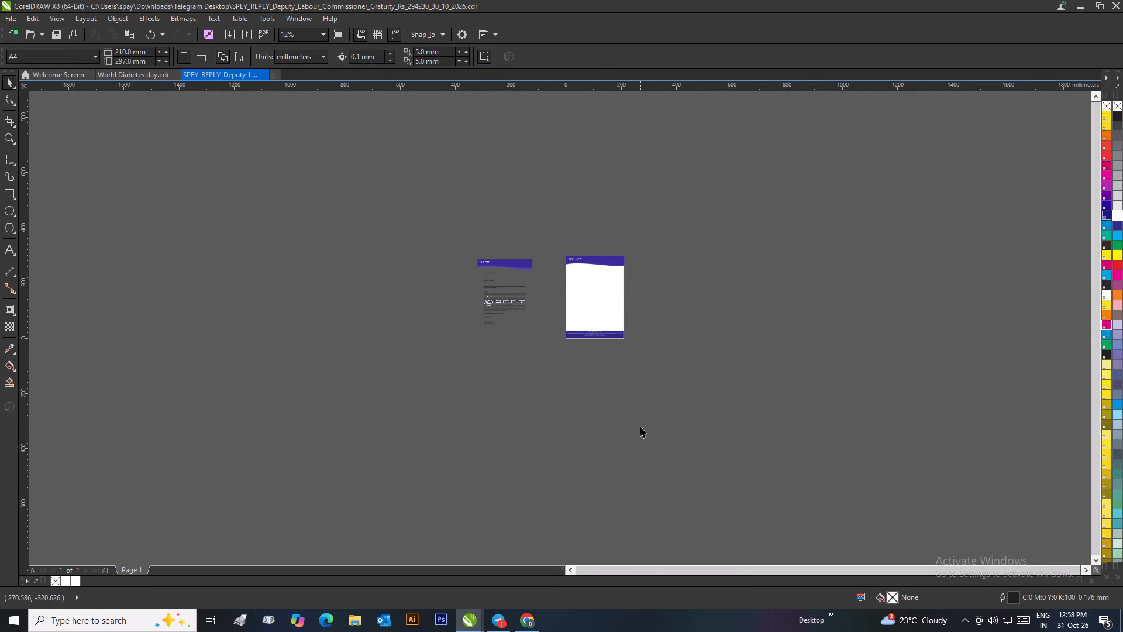
Undo the header and footer edits back to the blank page rectangle and the original letter with its footer in place.
key(ctrl+z)
key(ctrl+z)
key(ctrl+z)
key(ctrl+z)
key(ctrl+z)
key(ctrl+z)
key(ctrl+z)
key(ctrl+z)
key(ctrl+z)
key(ctrl+z)
key(ctrl+z)
key(ctrl+z)
key(ctrl+z)
key(ctrl+z)
key(ctrl+z)
key(ctrl+z)
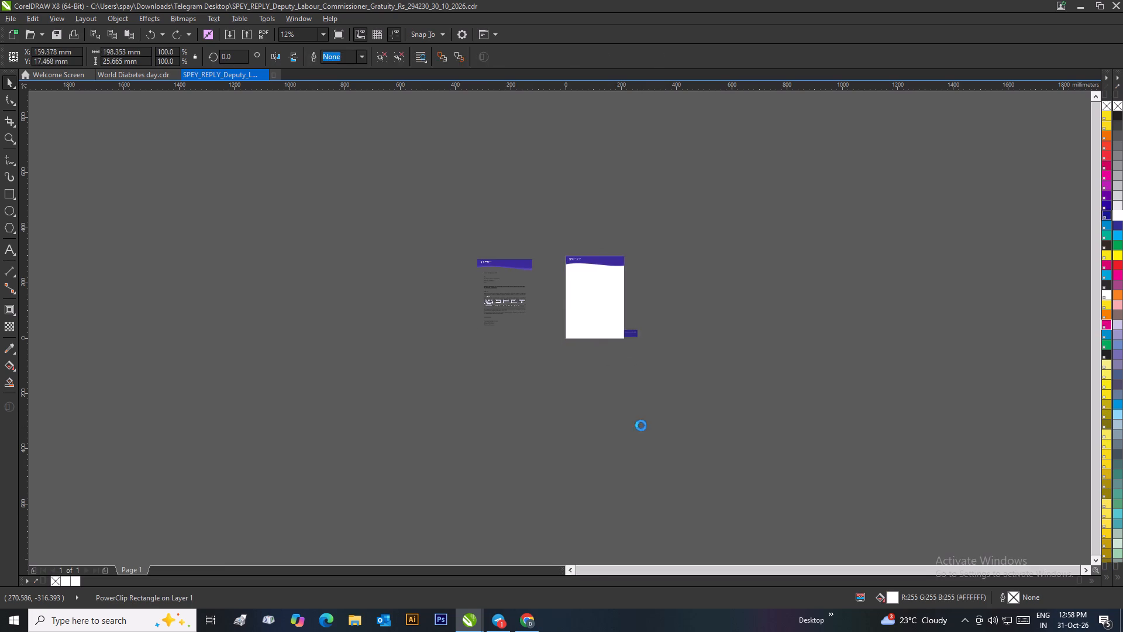
key(ctrl+z)
key(ctrl+z)
key(ctrl+z)
Delete the blank page rectangle and paste the copied letterhead group in its place.
drag(660, 355, 653, 308)
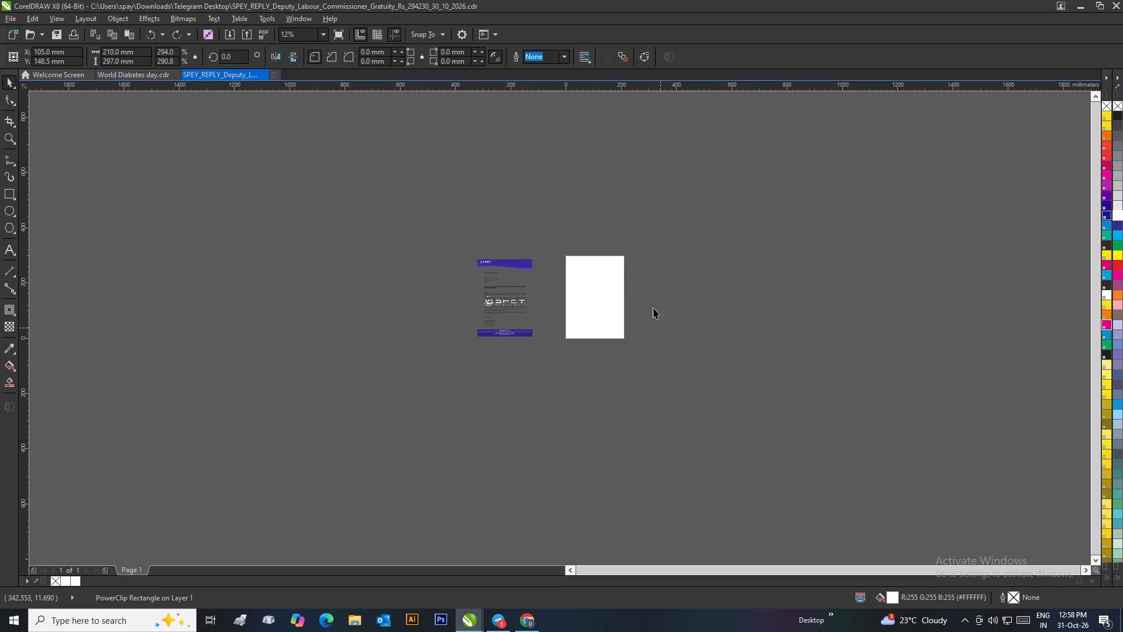
drag(653, 308, 660, 328)
drag(632, 230, 552, 362)
key(Delete)
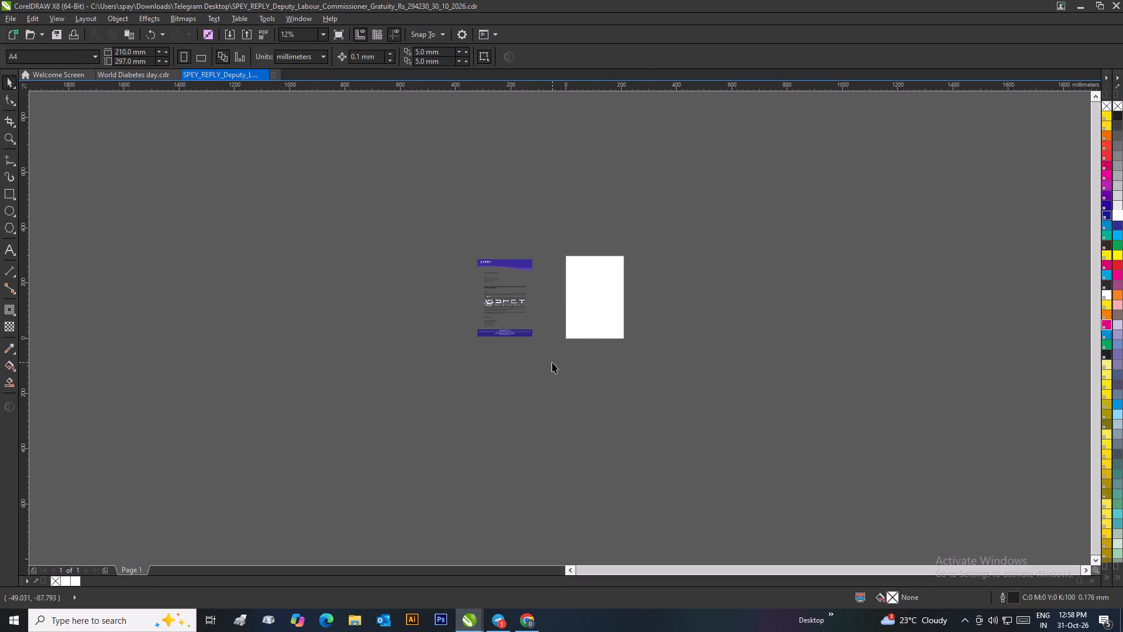
key(ctrl+v)
drag(735, 339, 724, 342)
Inspect the pasted letterhead's footer and compare the page with the original letter beside it.
scroll(563, 317, up, 2)
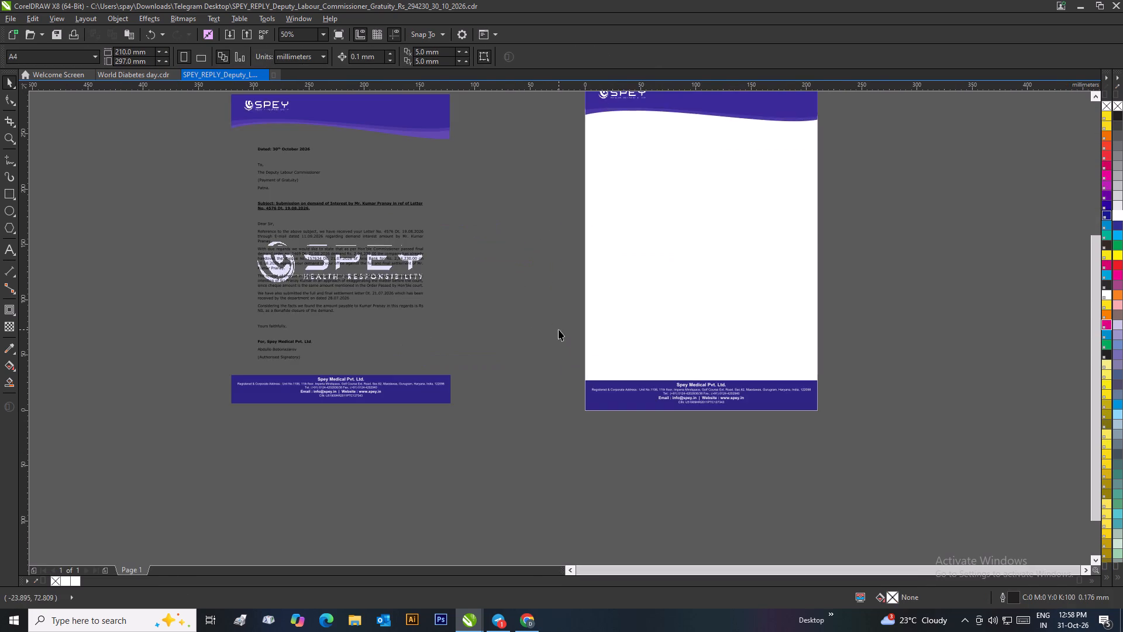
scroll(447, 394, up, 1)
click(649, 331)
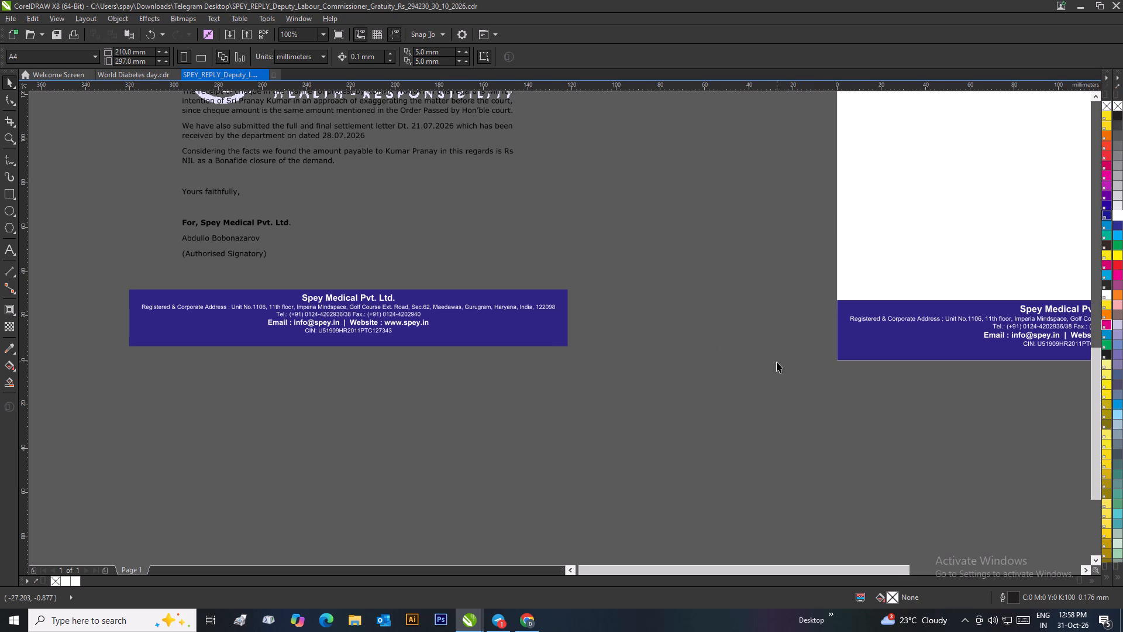
scroll(777, 362, down, 1)
click(859, 328)
scroll(760, 307, up, 1)
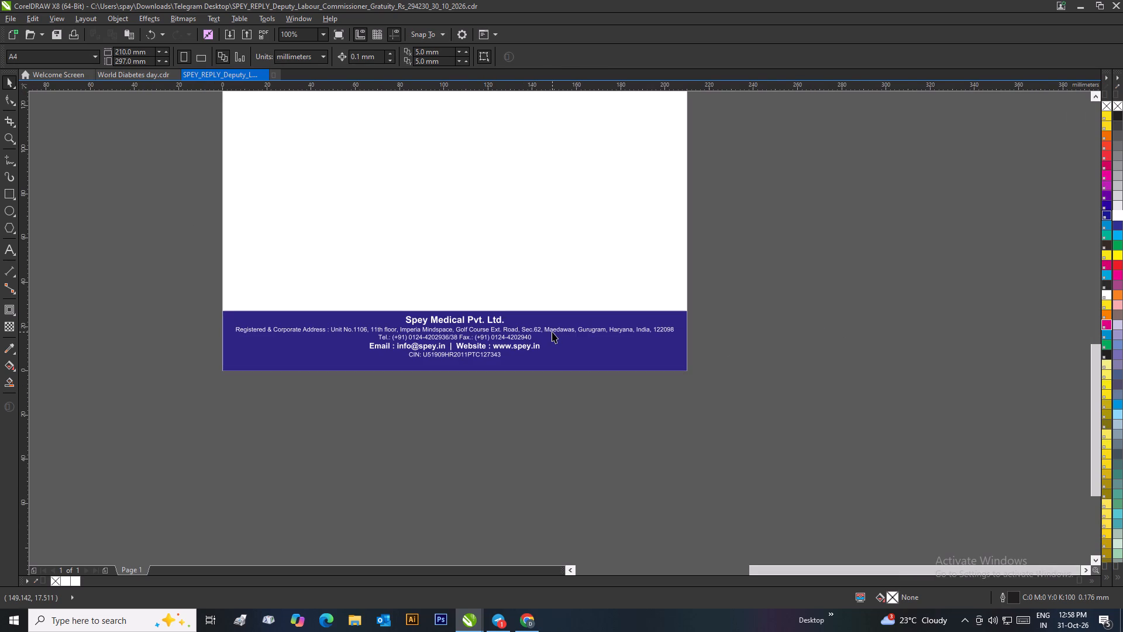
click(718, 380)
scroll(683, 364, down, 1)
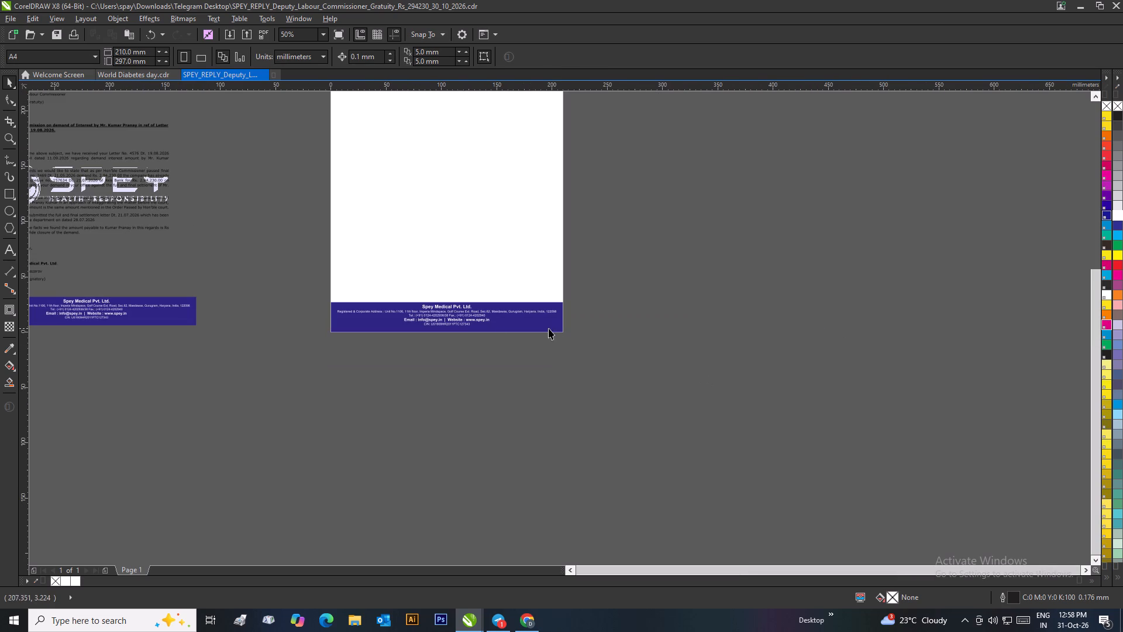
scroll(332, 307, down, 1)
scroll(460, 301, up, 1)
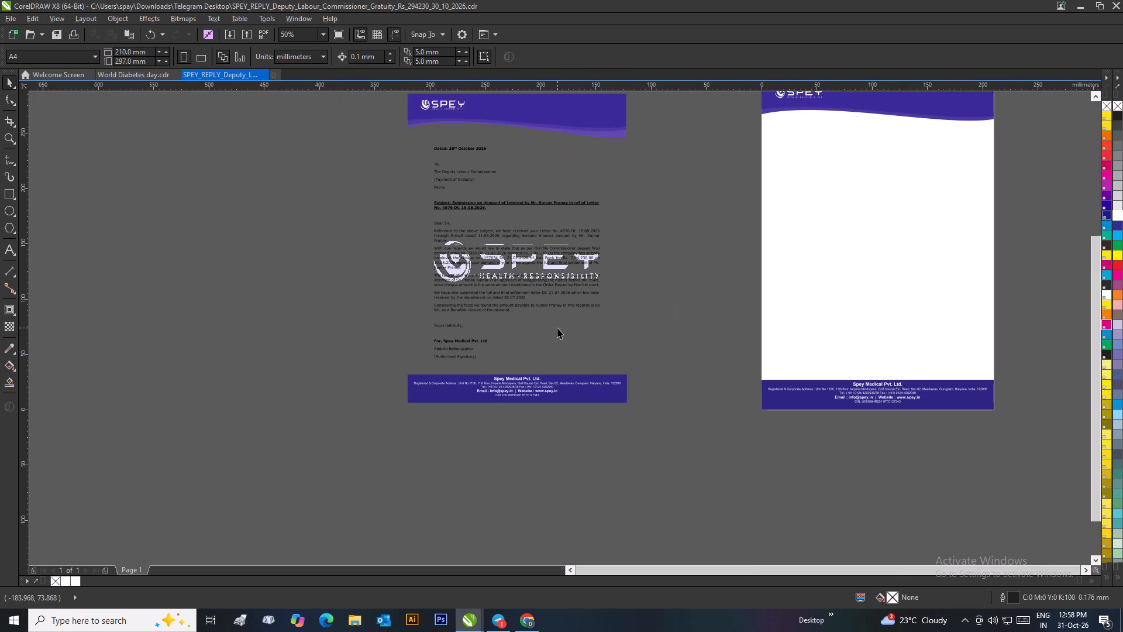
click(638, 318)
scroll(943, 414, up, 1)
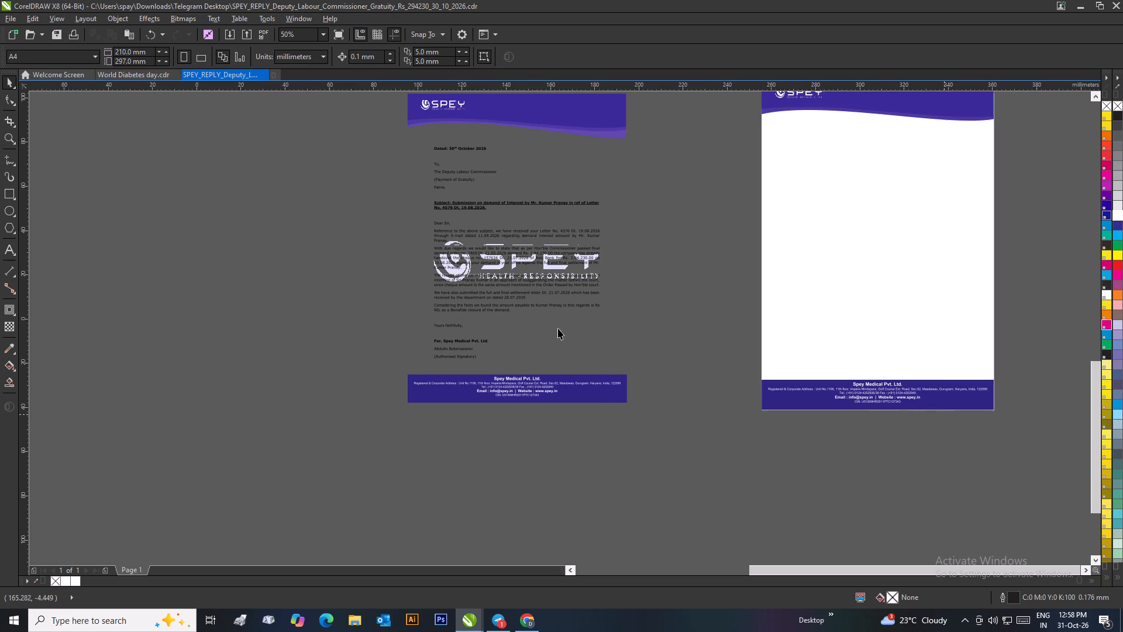
scroll(532, 283, down, 2)
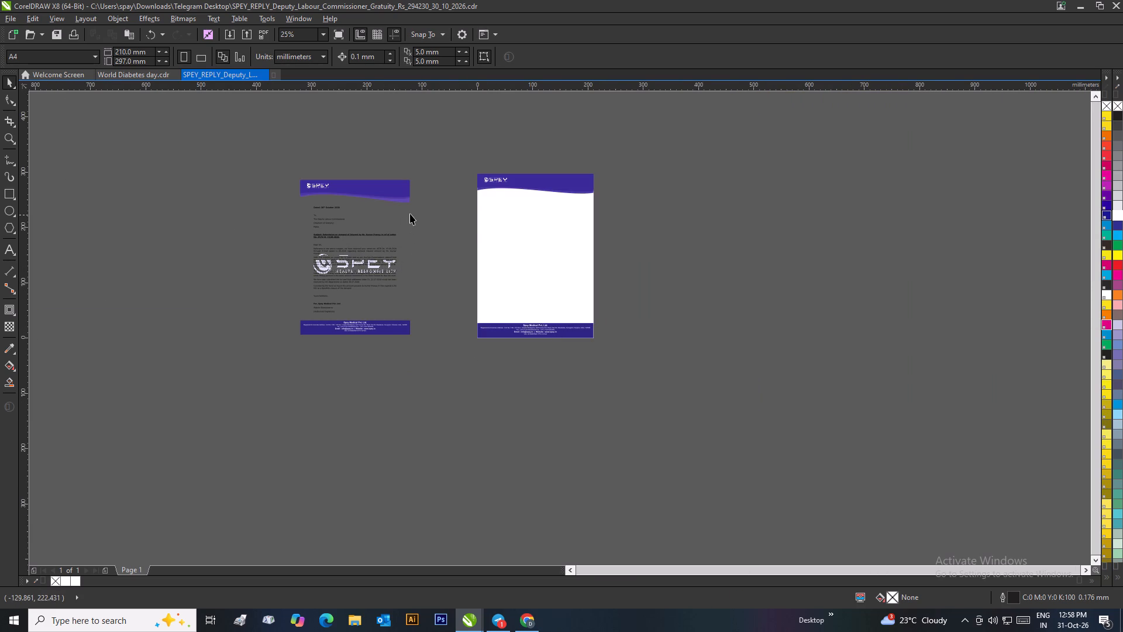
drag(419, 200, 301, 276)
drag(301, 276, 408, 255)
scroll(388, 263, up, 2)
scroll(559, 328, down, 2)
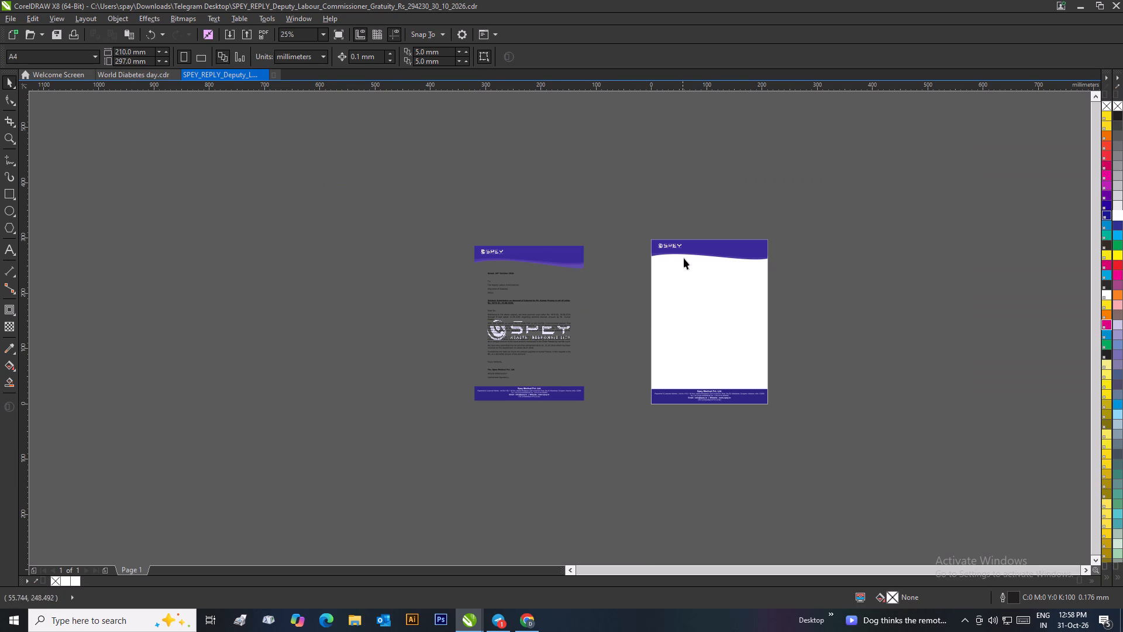
Copy the white SPEY logo from the World Diabetes day design and return to the SPEY reply letter document.
click(140, 71)
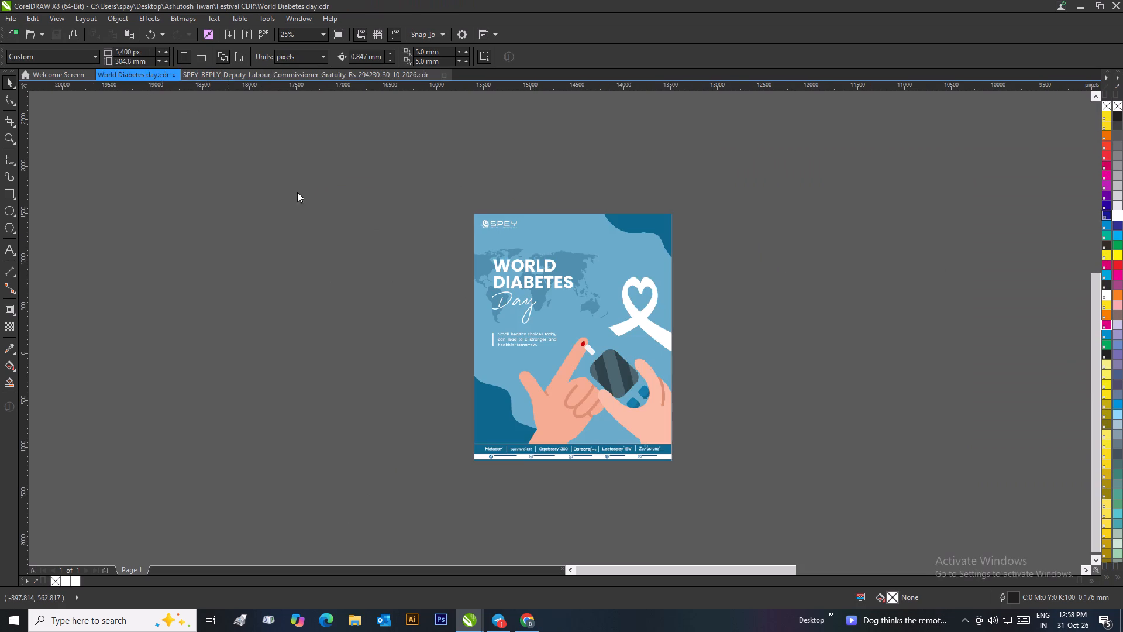
click(495, 222)
right_click(495, 222)
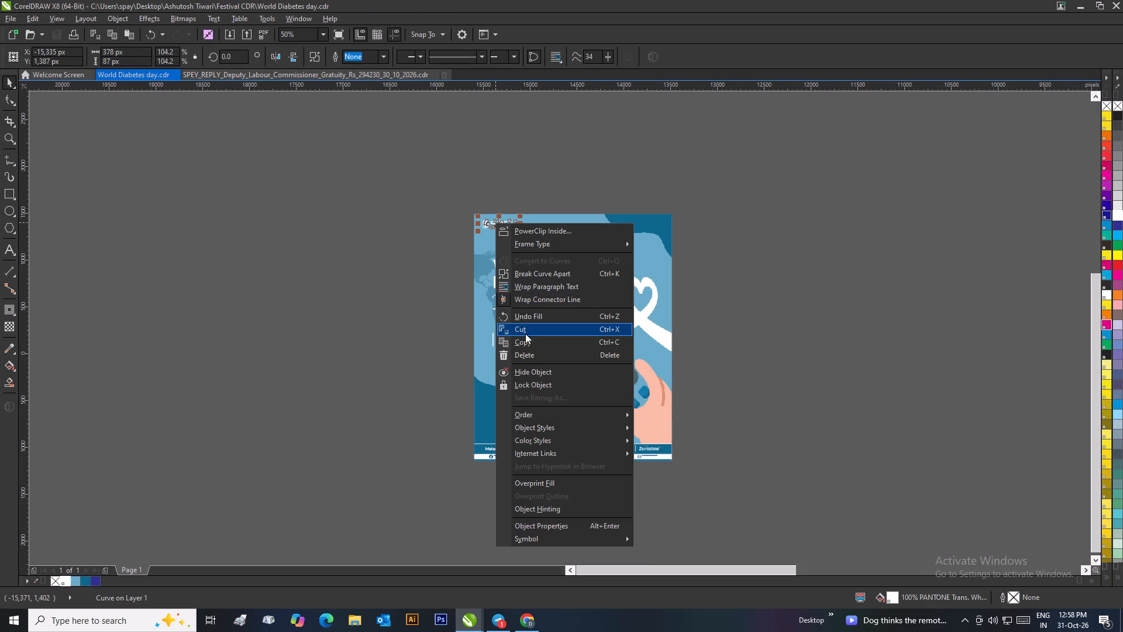
click(522, 339)
click(357, 75)
click(350, 177)
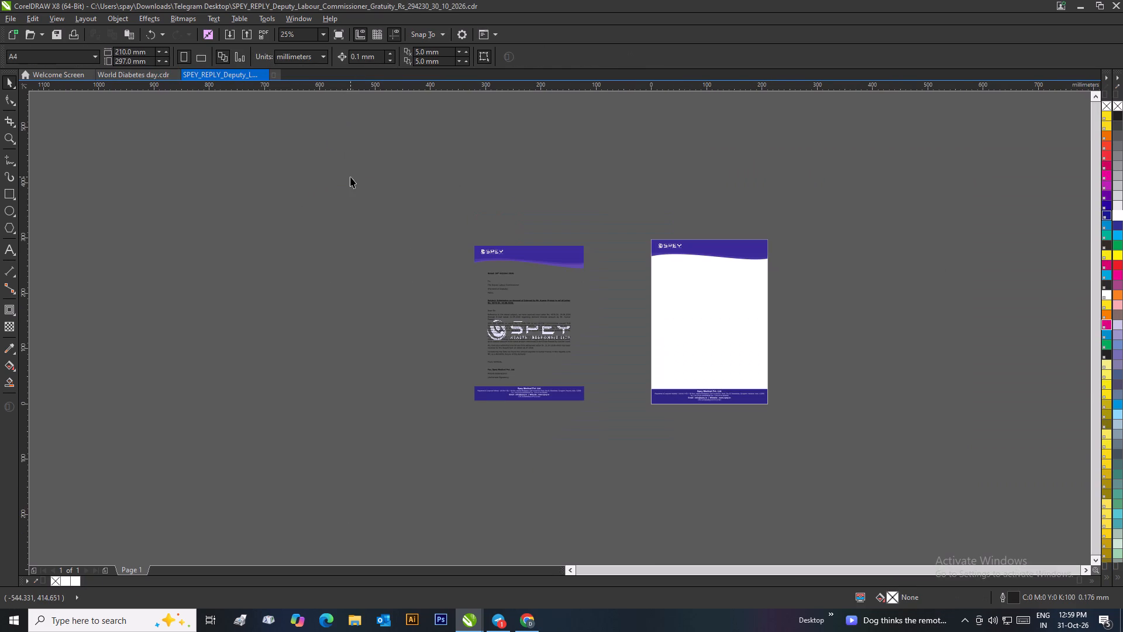
Paste the copied white SPEY logo into the reply letter document.
key(ctrl+v)
scroll(426, 233, down, 2)
scroll(540, 354, up, 1)
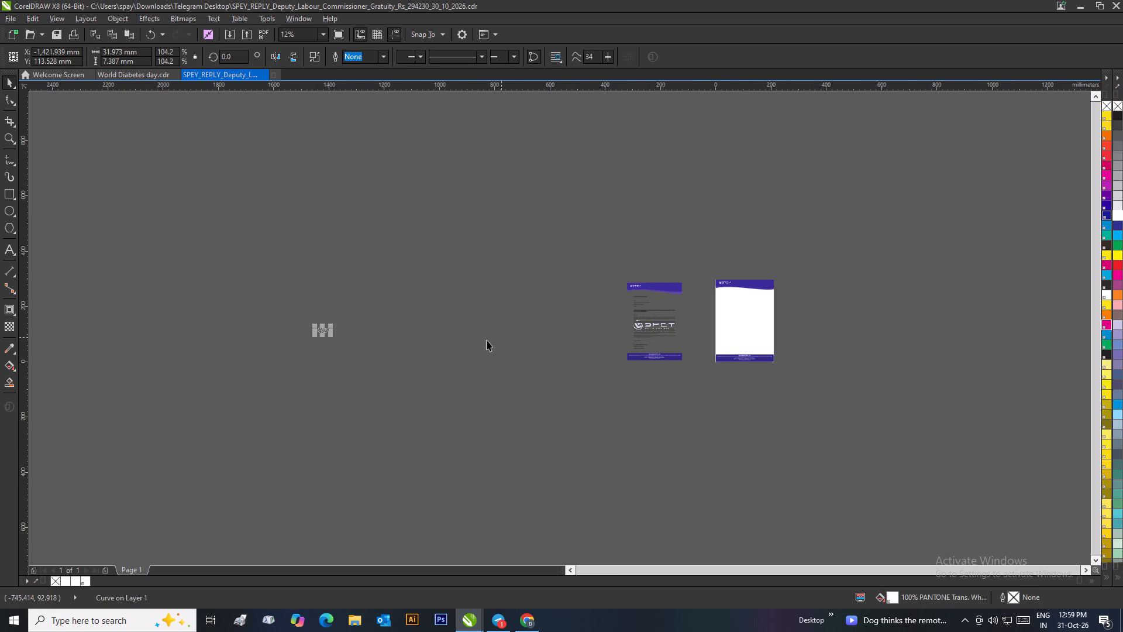
click(332, 340)
click(324, 333)
double_click(323, 332)
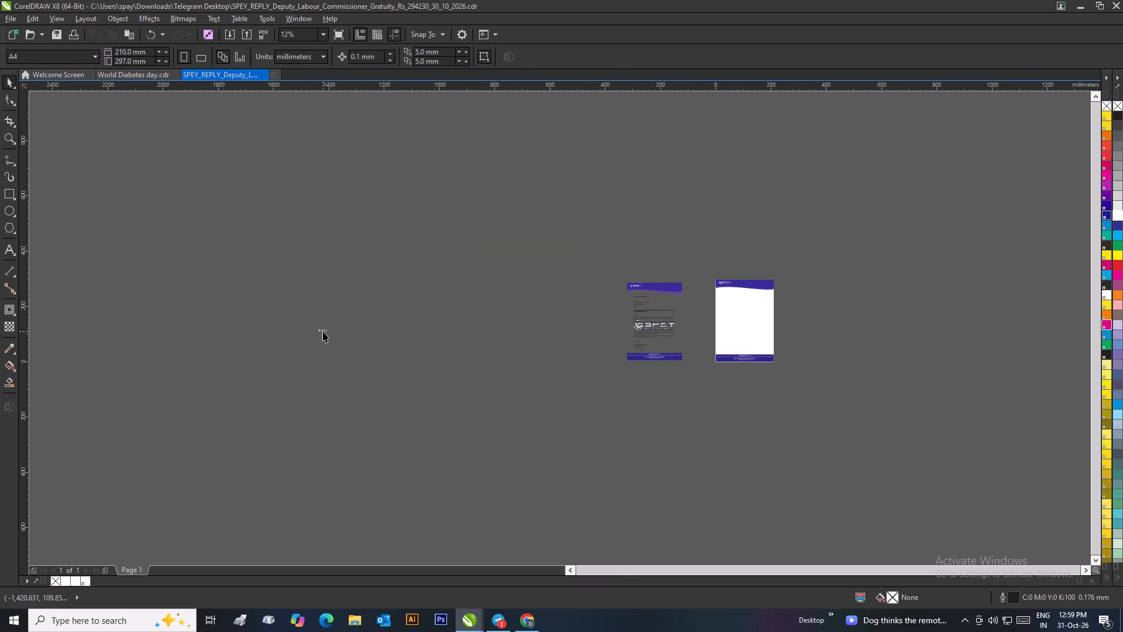
Move the middle strip of the faded SPEY watermark out of the original letter onto the empty area beside it.
scroll(662, 335, up, 1)
click(532, 311)
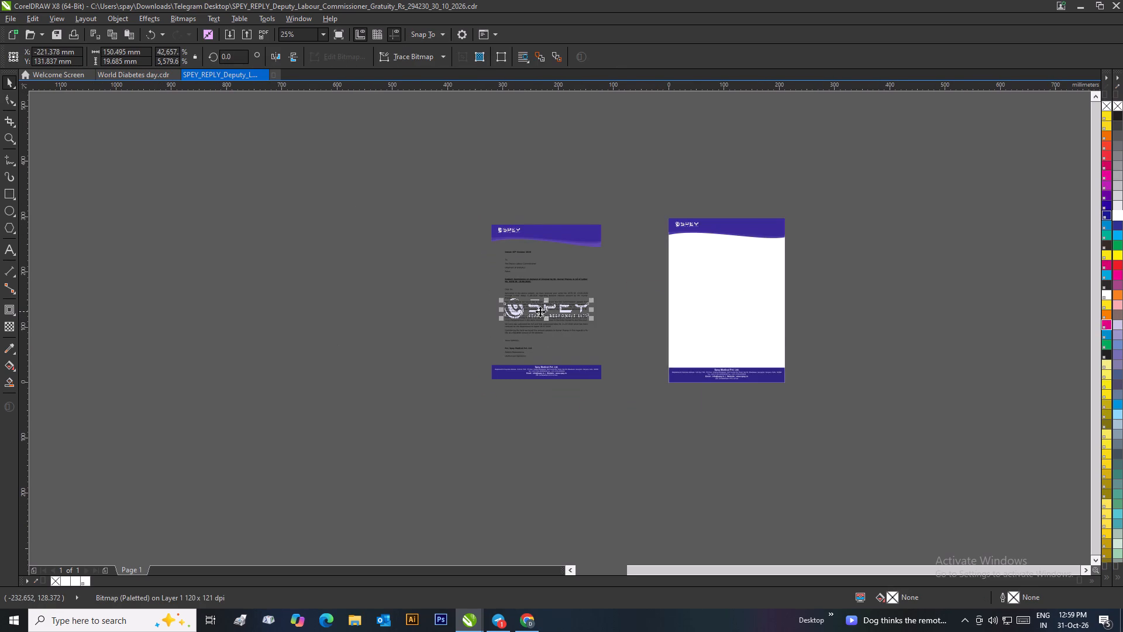
drag(545, 311, 409, 324)
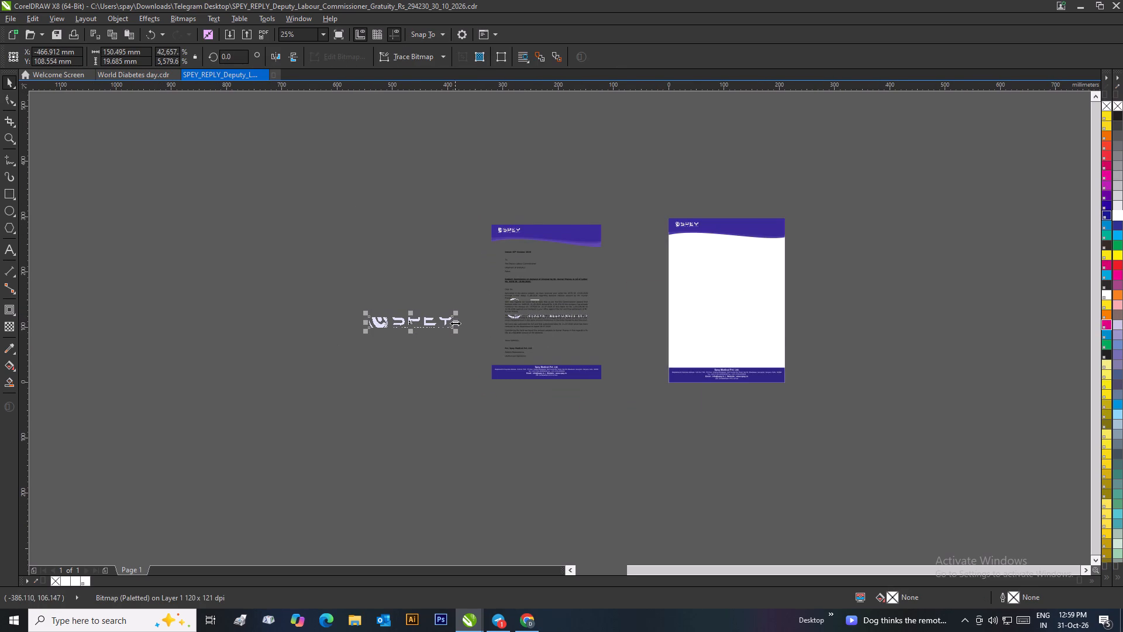
Bring the pasted white logo in from the far side and place it just below the extracted watermark strip.
scroll(316, 328, down, 1)
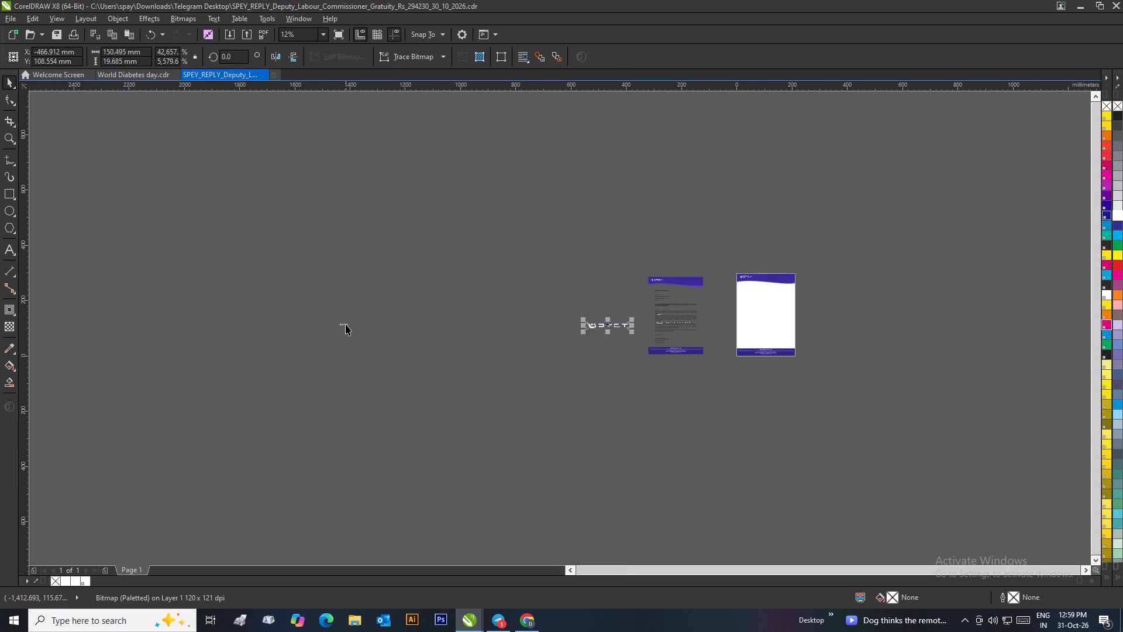
drag(345, 325, 608, 335)
scroll(616, 338, up, 3)
scroll(480, 310, up, 1)
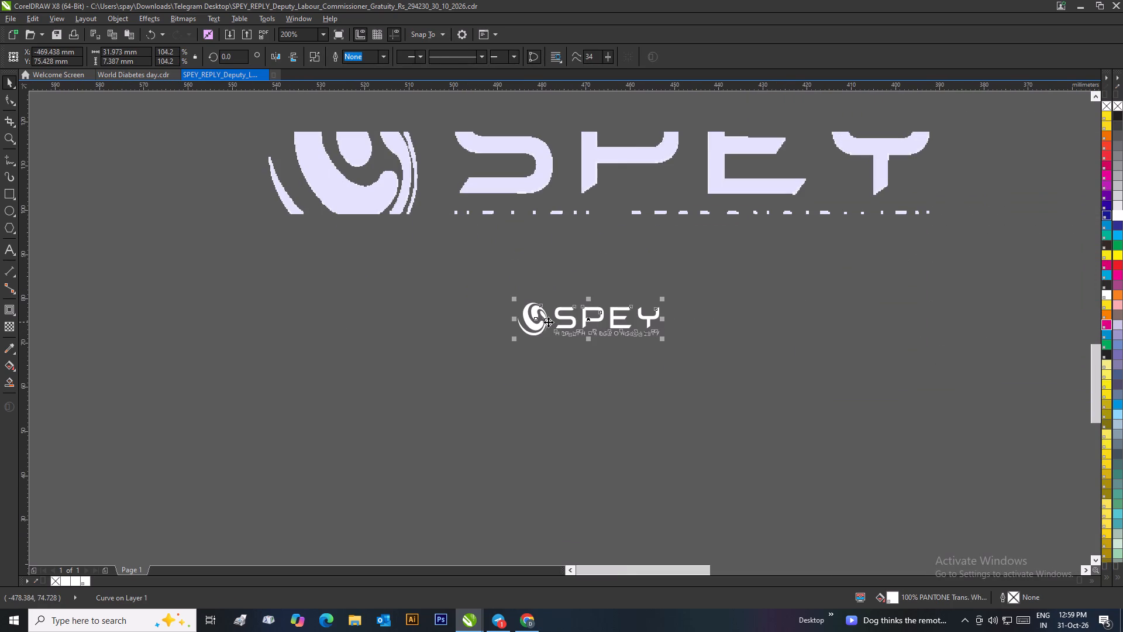
drag(526, 317, 291, 252)
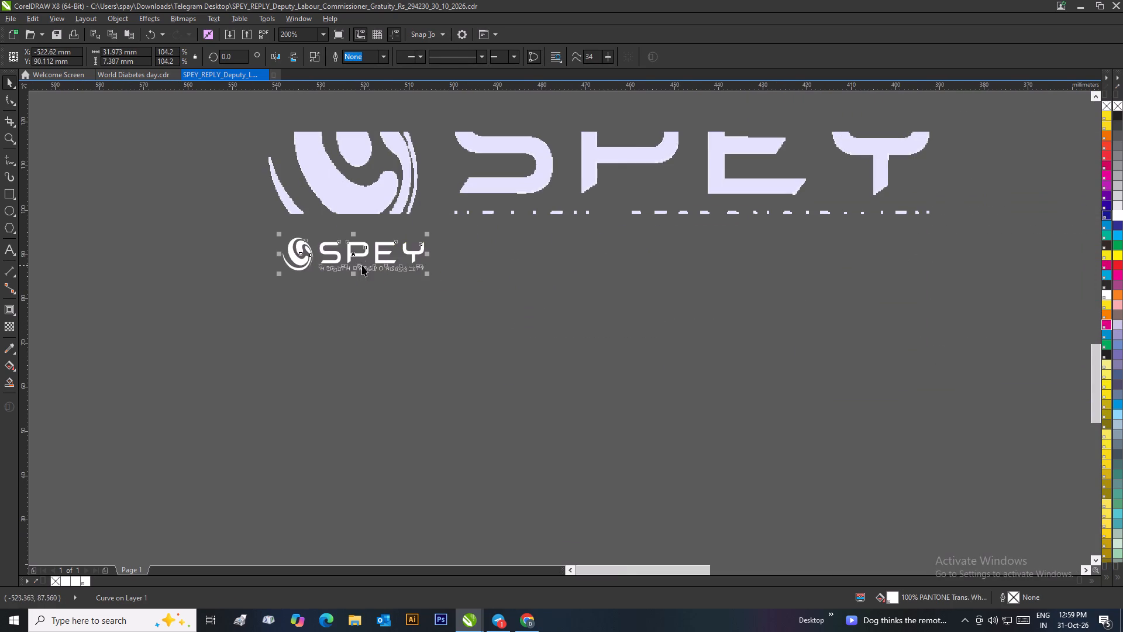
Enlarge the white logo to about 140 mm wide and lay it over the watermark strip to match its size.
scroll(367, 267, down, 1)
drag(595, 334, 848, 403)
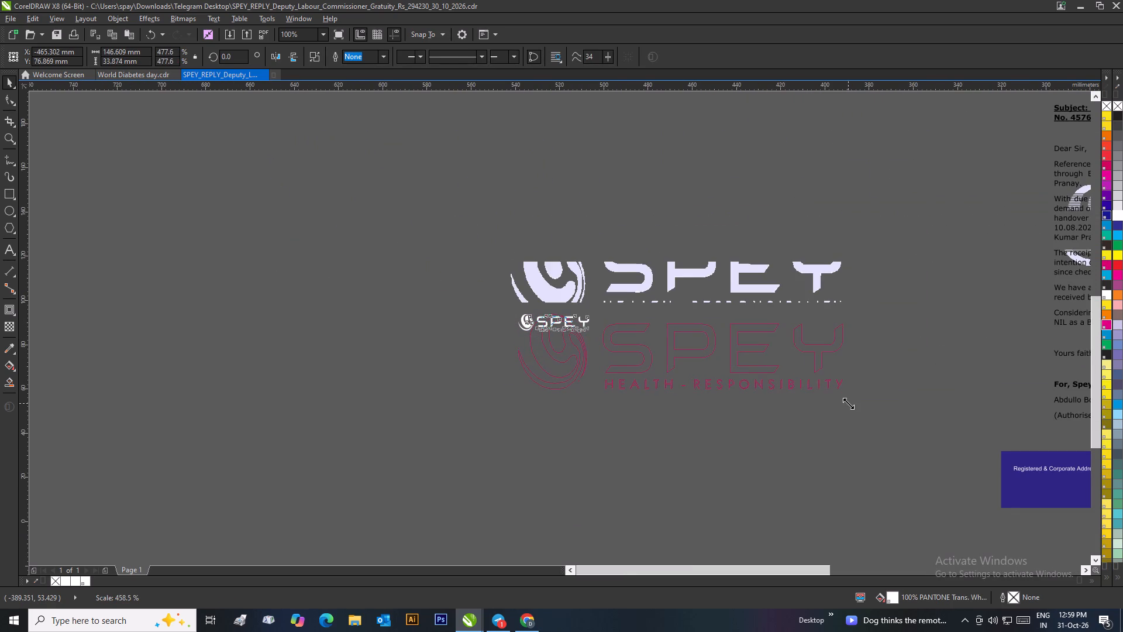
drag(848, 403, 835, 407)
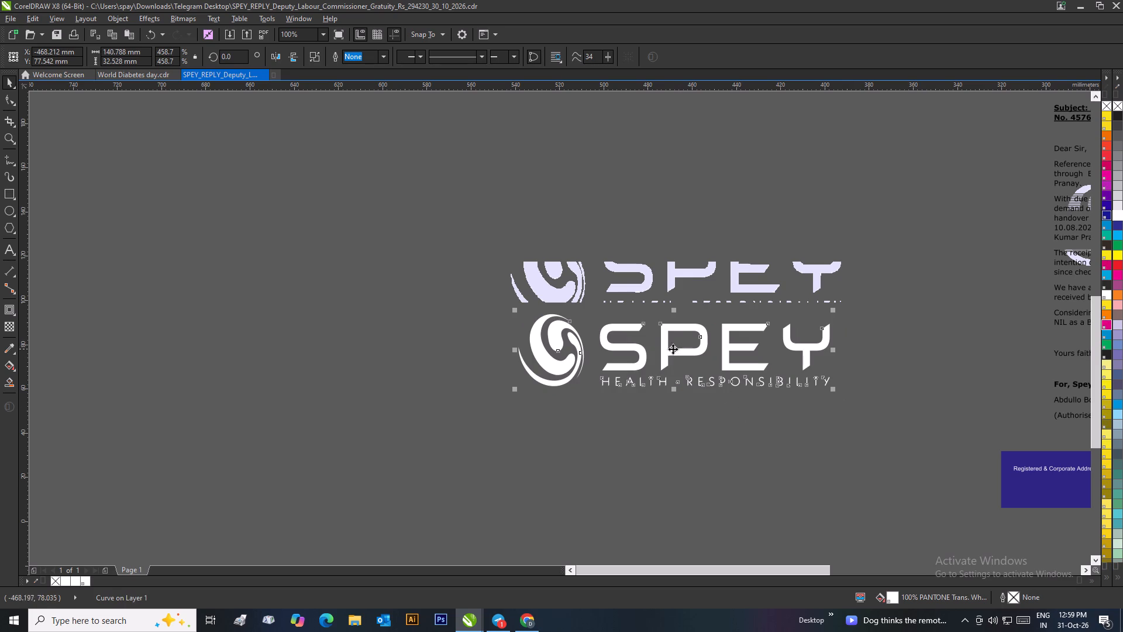
drag(666, 351, 673, 273)
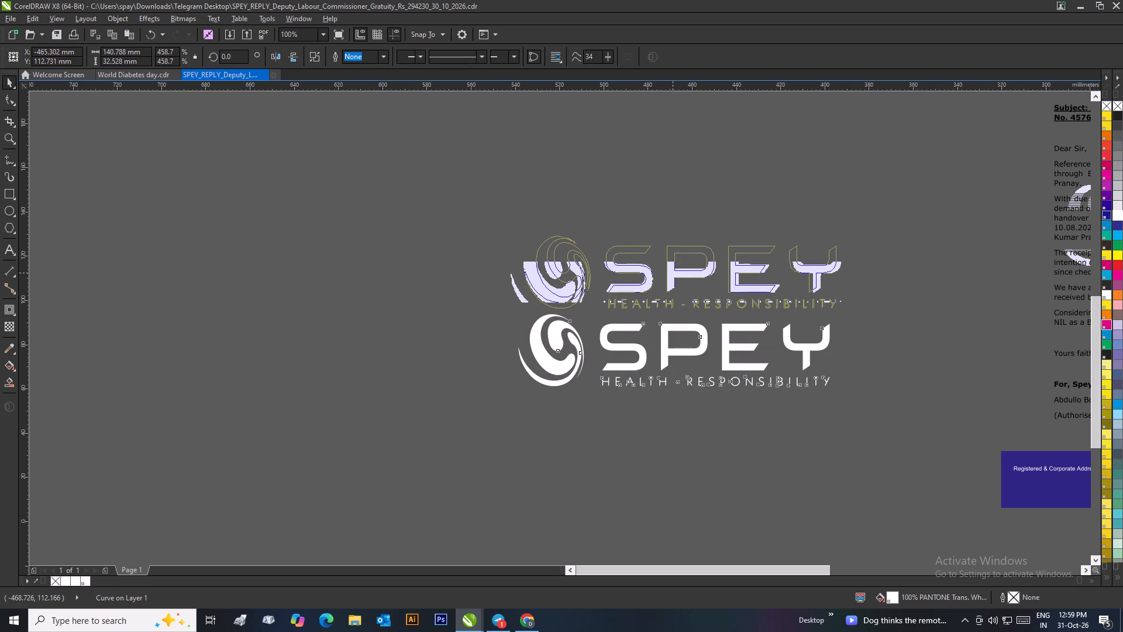
drag(673, 273, 670, 272)
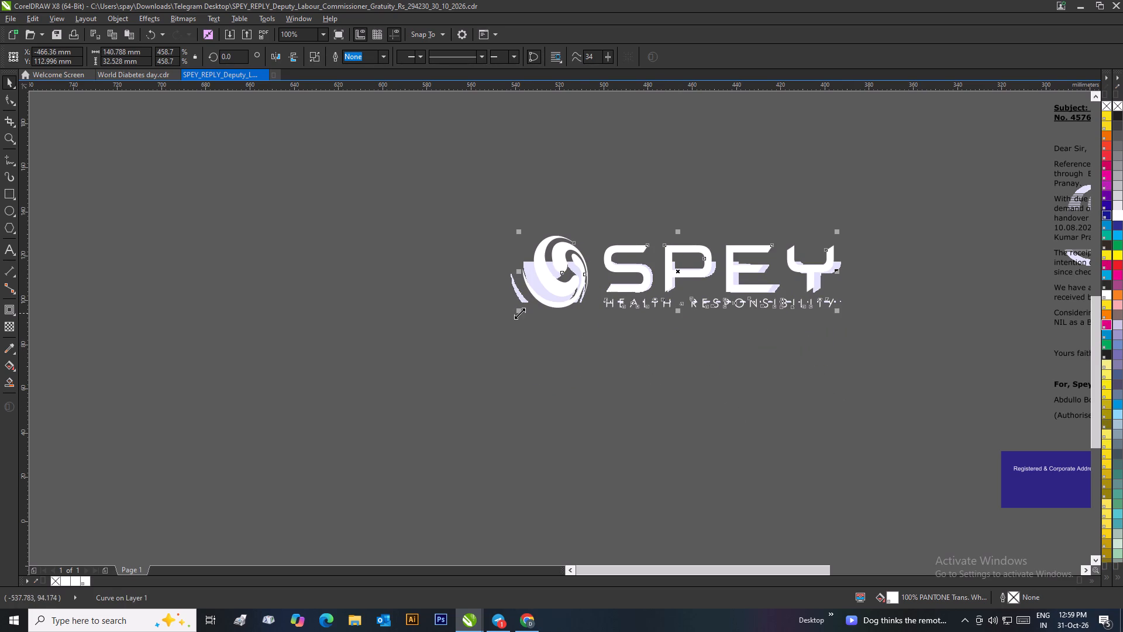
drag(519, 313, 505, 321)
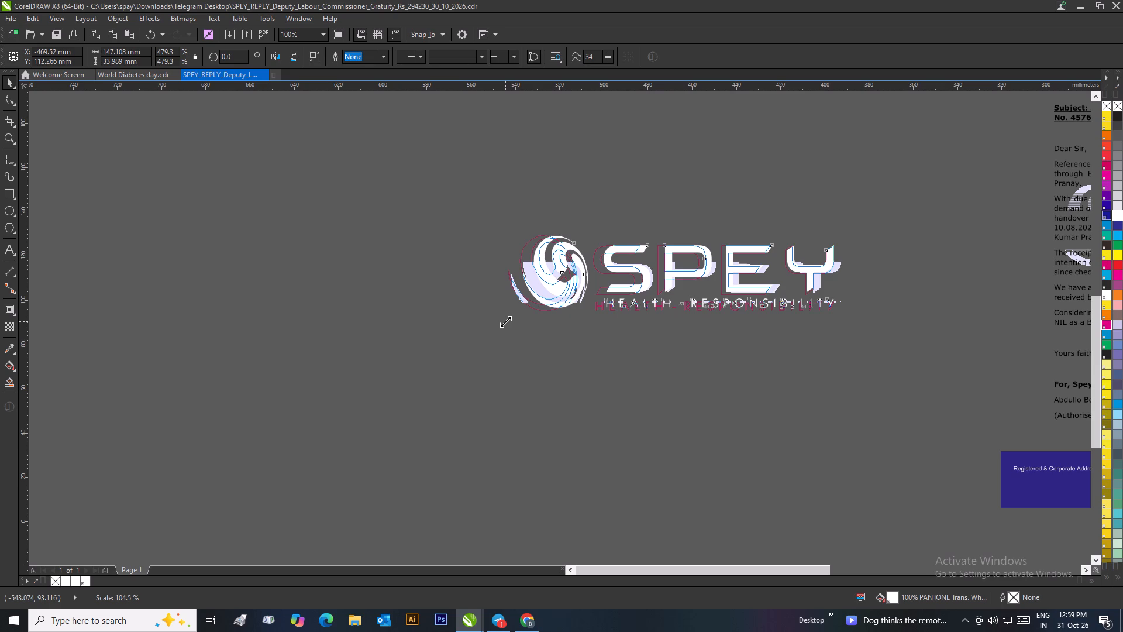
drag(505, 321, 520, 321)
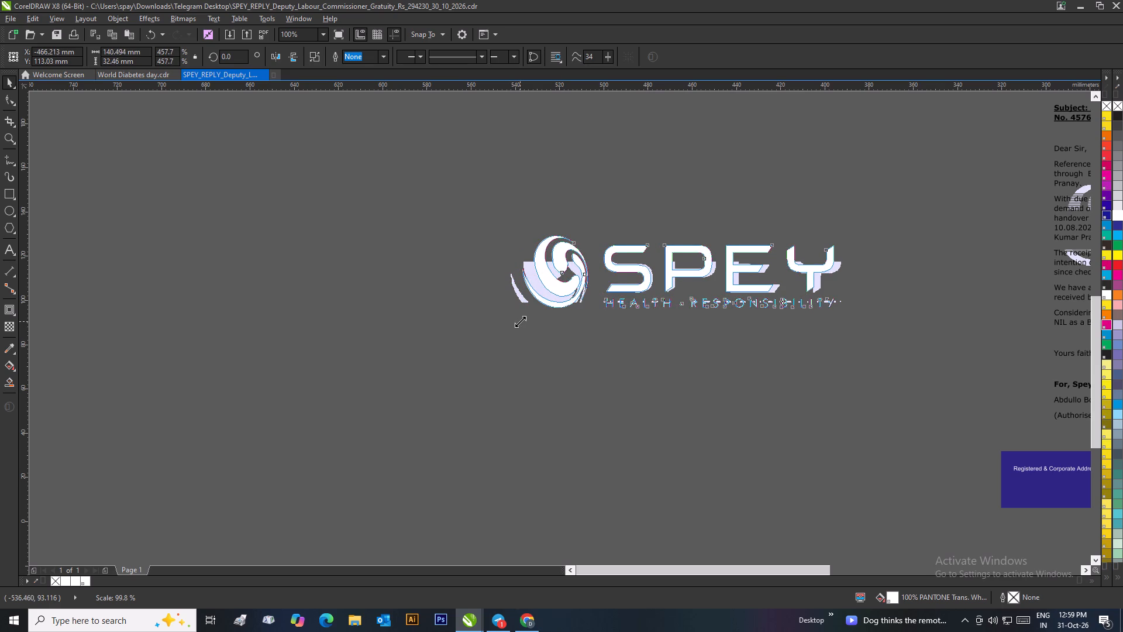
drag(520, 321, 521, 321)
Move the enlarged white logo onto the middle of the blank letterhead page.
scroll(726, 305, down, 2)
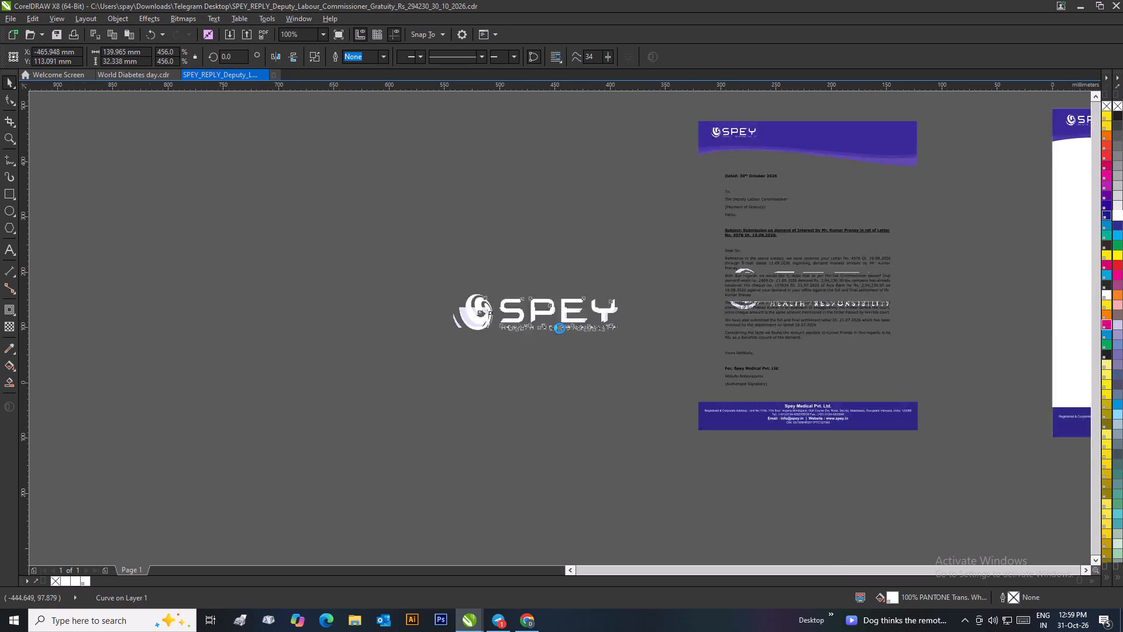
scroll(560, 328, down, 1)
drag(560, 328, 716, 319)
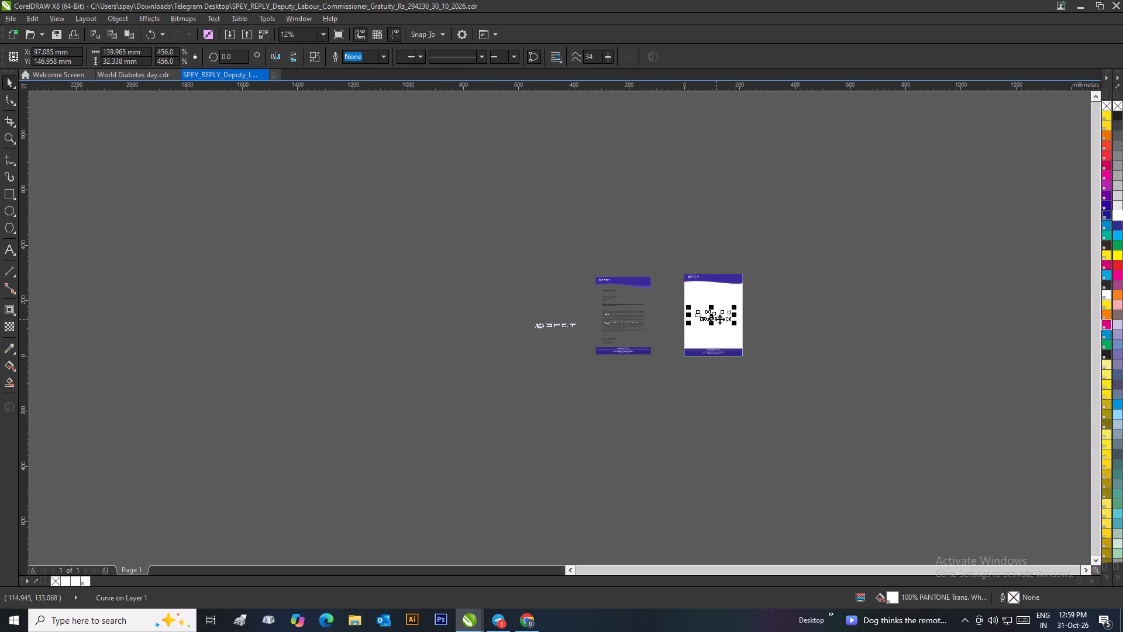
scroll(722, 320, up, 3)
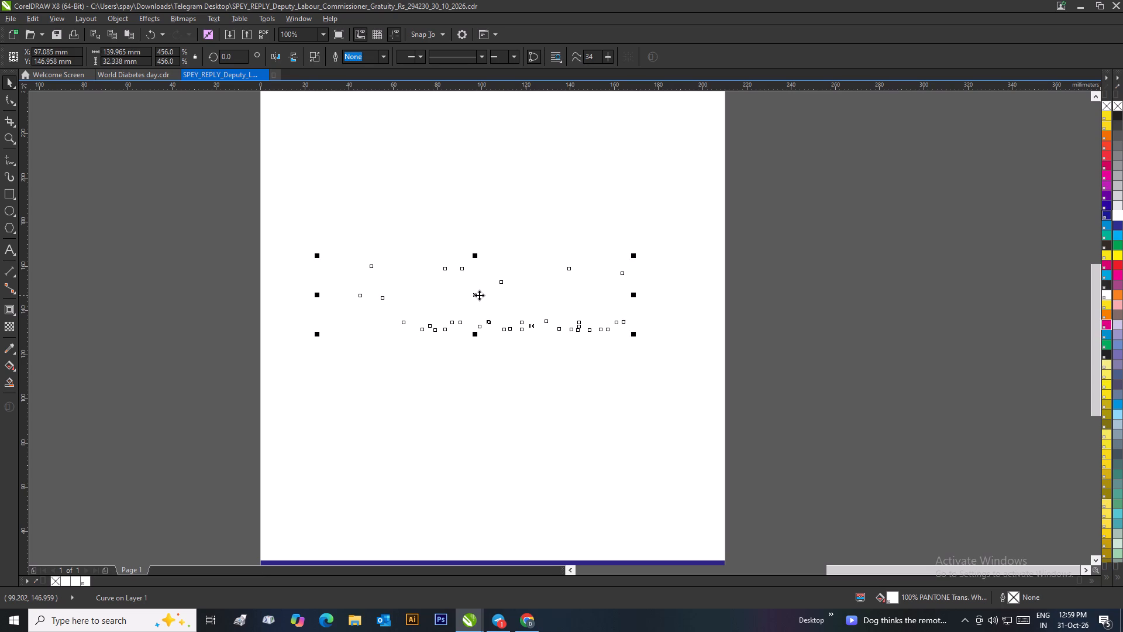
drag(479, 295, 481, 315)
scroll(494, 379, down, 3)
scroll(561, 331, up, 1)
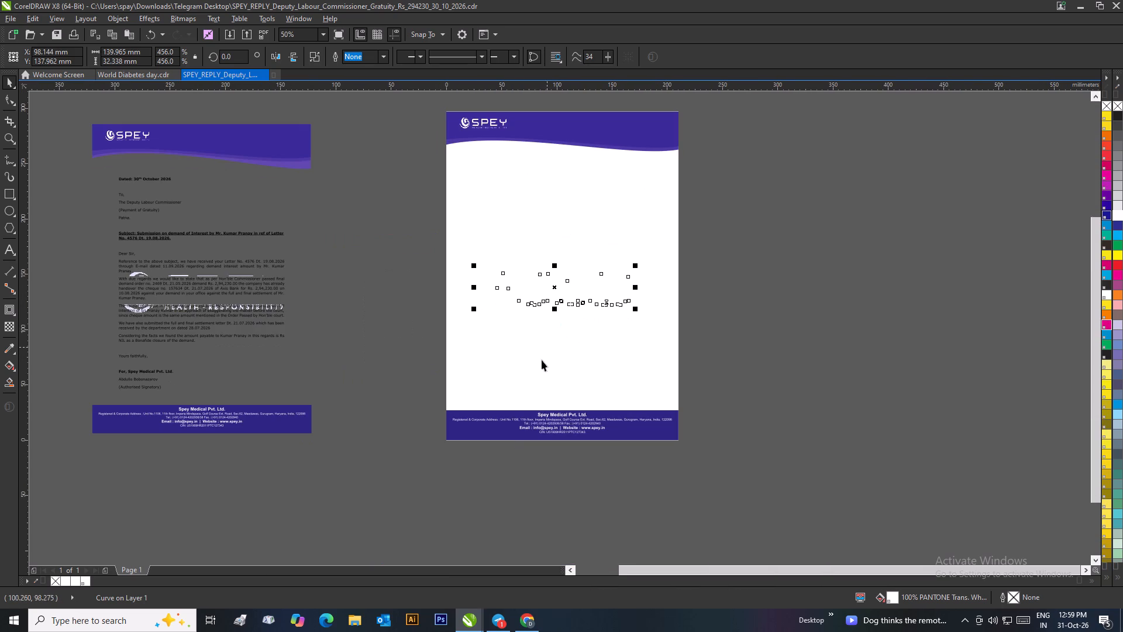
Sample the pale lavender #E0E1F8 from the original letter's watermark and fill the large logo on the letterhead page with it.
click(9, 345)
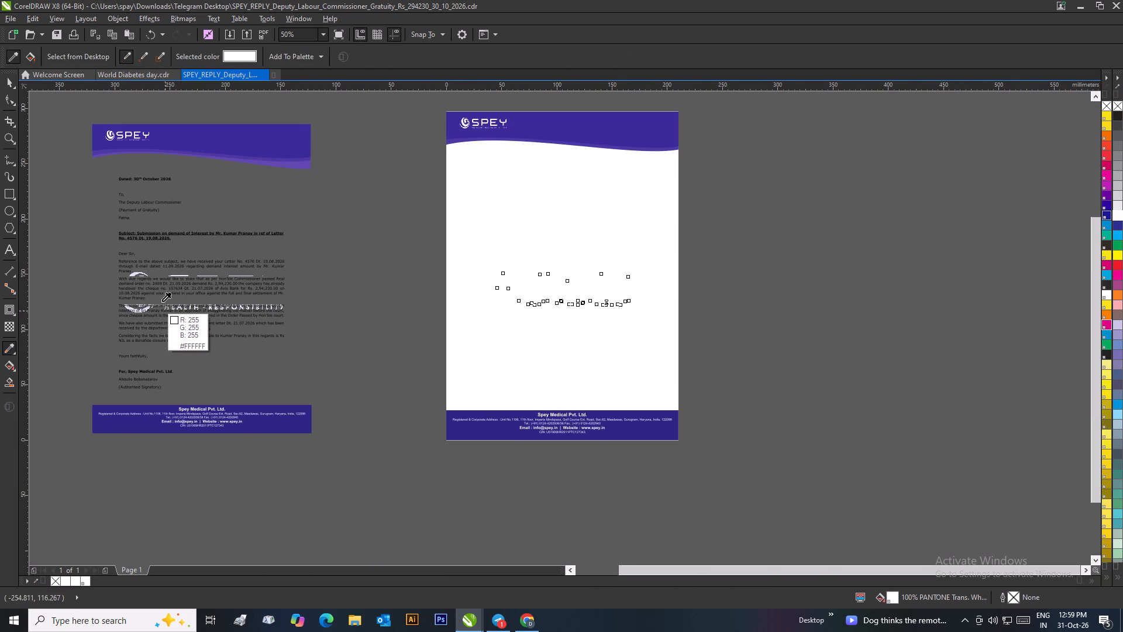
scroll(160, 274, up, 3)
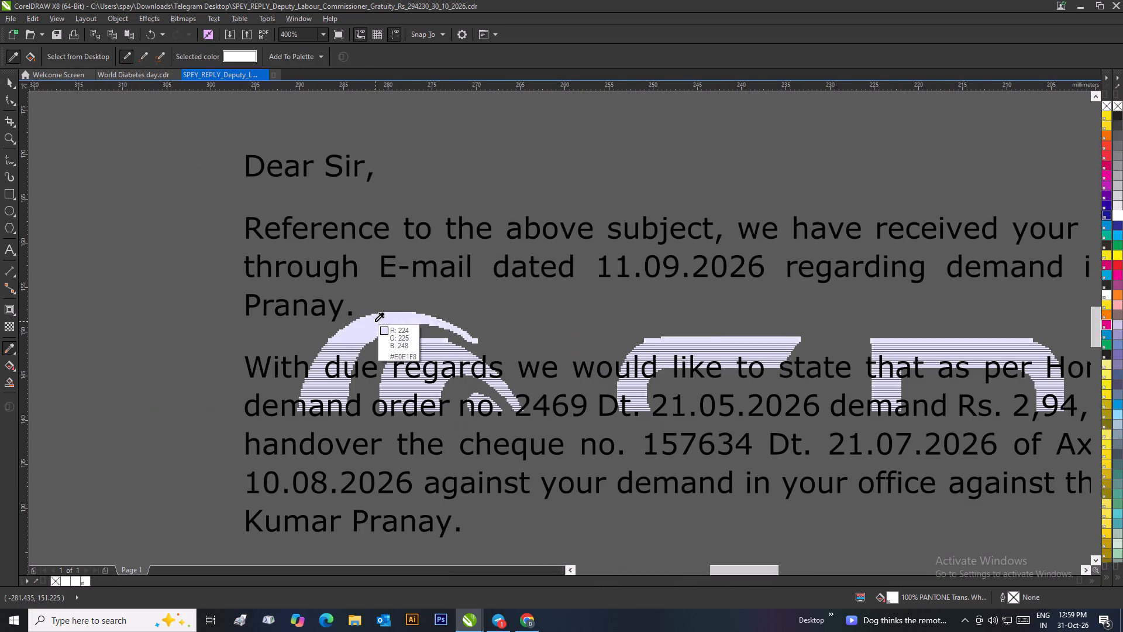
click(375, 321)
scroll(372, 323, down, 4)
scroll(945, 324, up, 3)
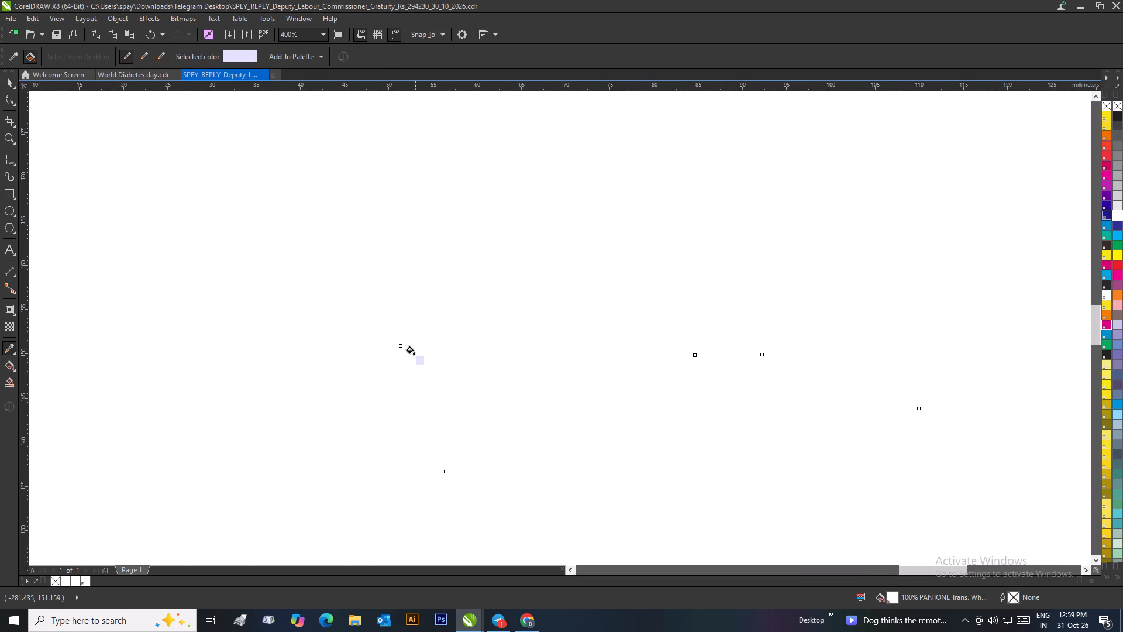
click(410, 350)
scroll(419, 356, down, 2)
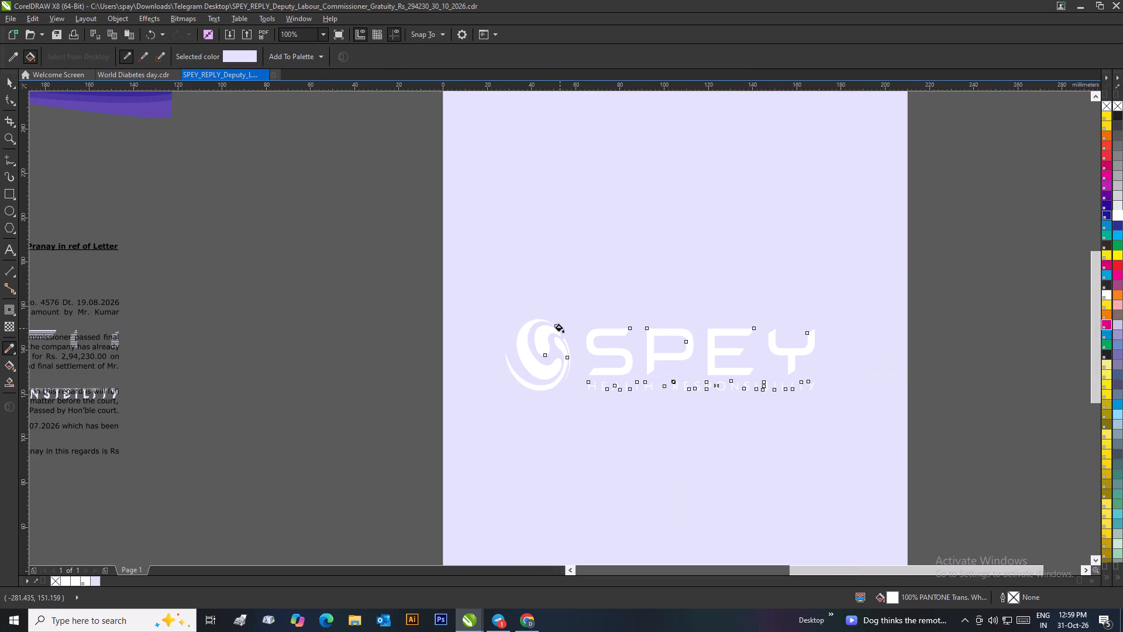
key(ctrl+z)
click(542, 344)
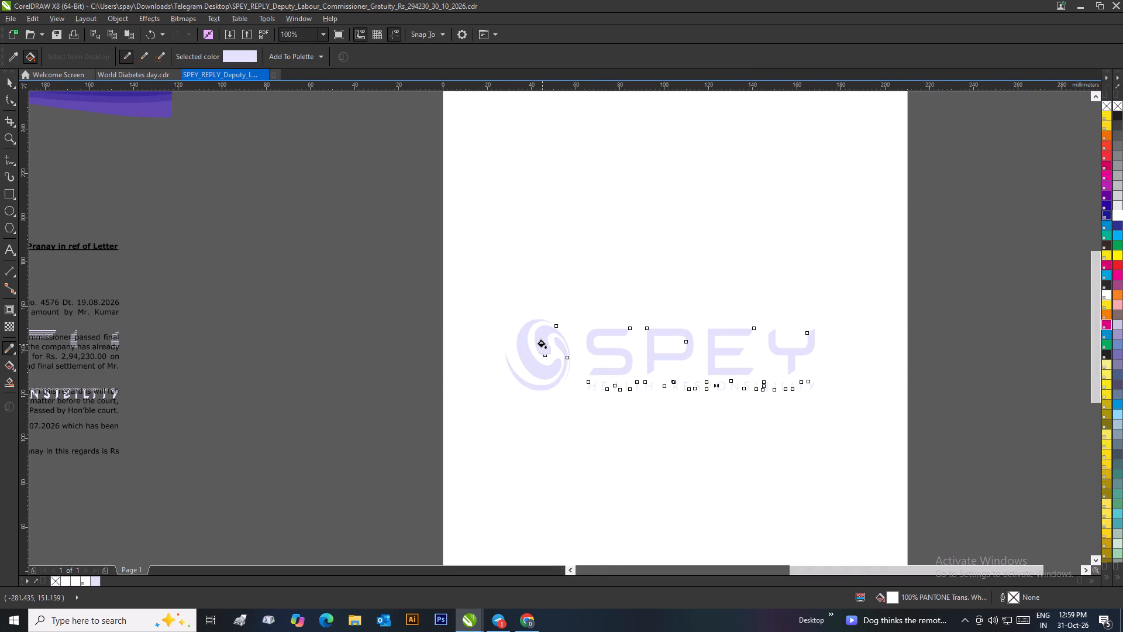
scroll(542, 344, down, 1)
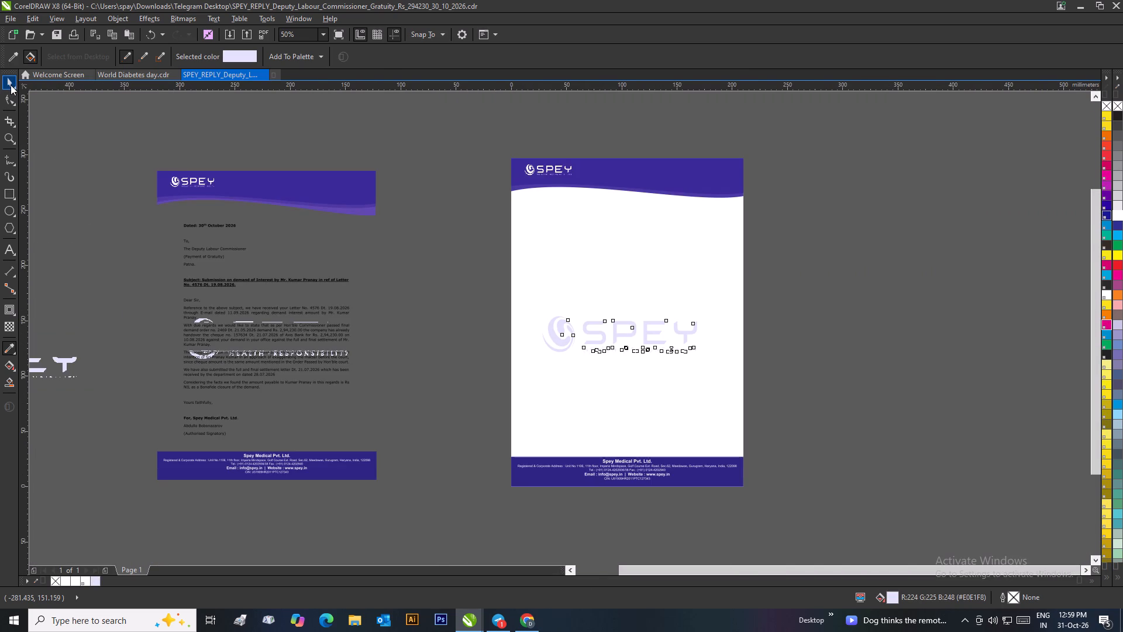
Centre the lavender watermark logo horizontally and vertically on the letterhead page.
scroll(597, 360, up, 1)
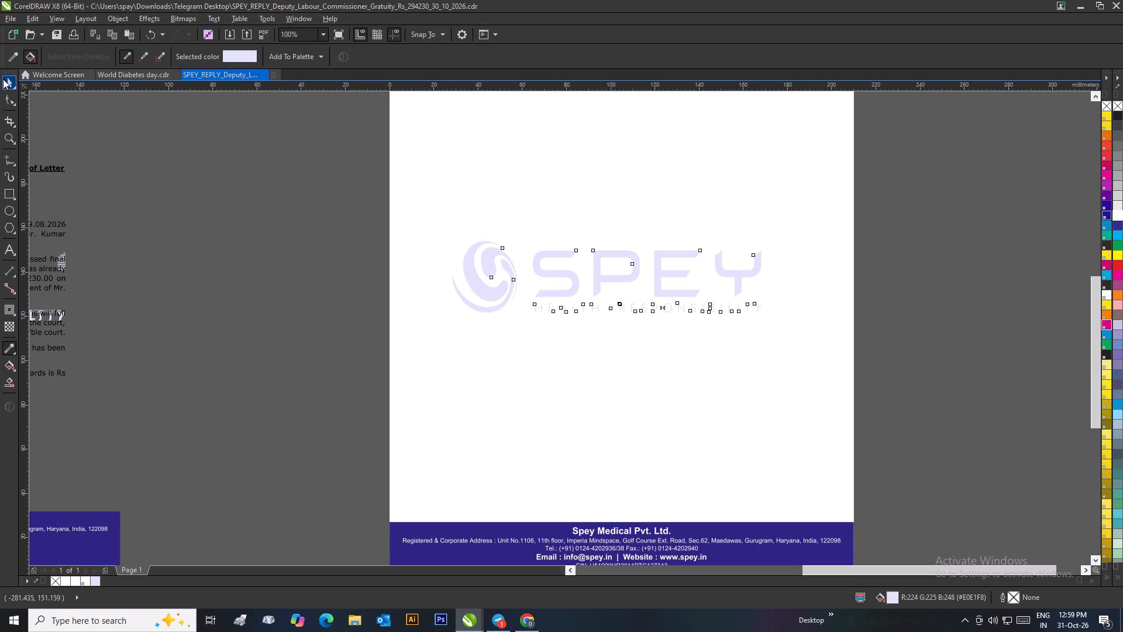
click(3, 78)
click(147, 145)
scroll(216, 180, down, 2)
drag(747, 327, 579, 381)
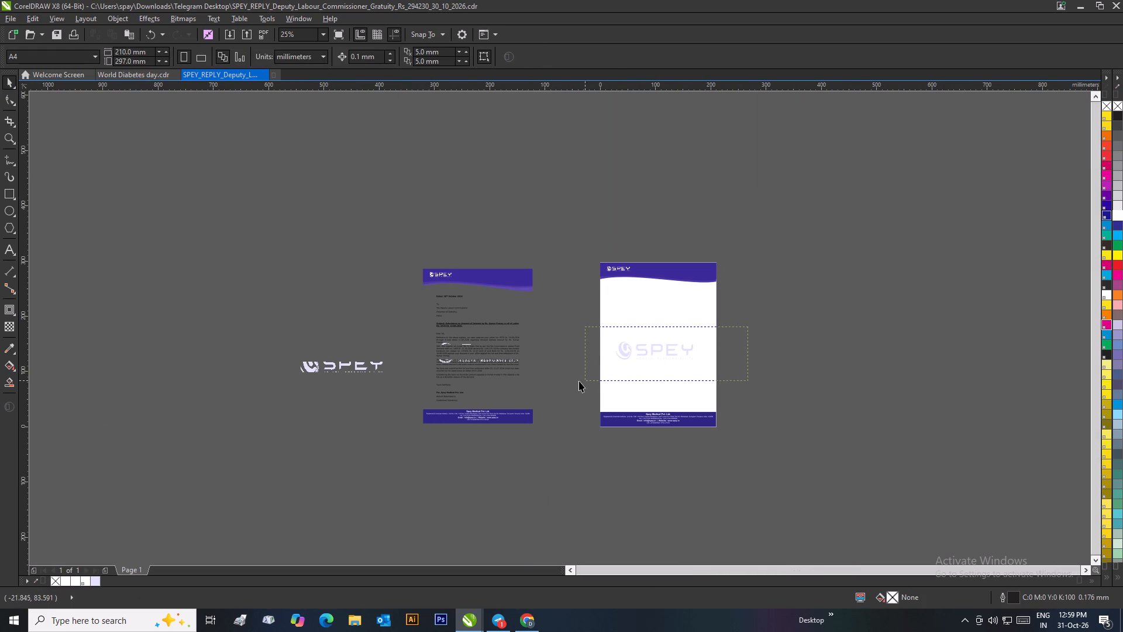
drag(579, 381, 578, 381)
shift+click(638, 405)
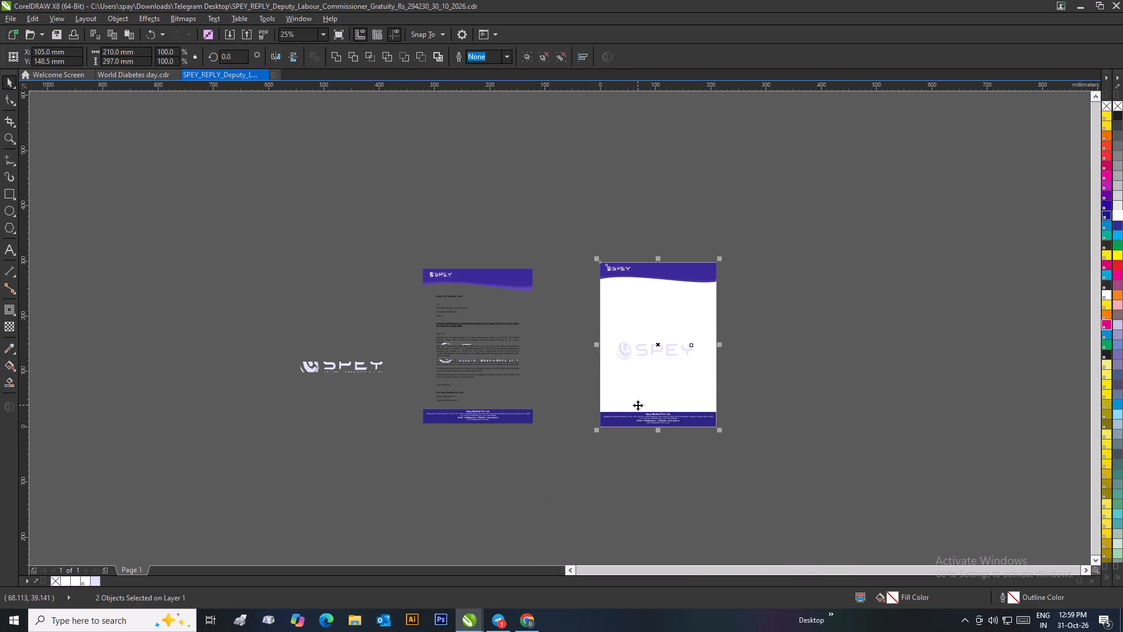
key(e)
key(c)
click(750, 393)
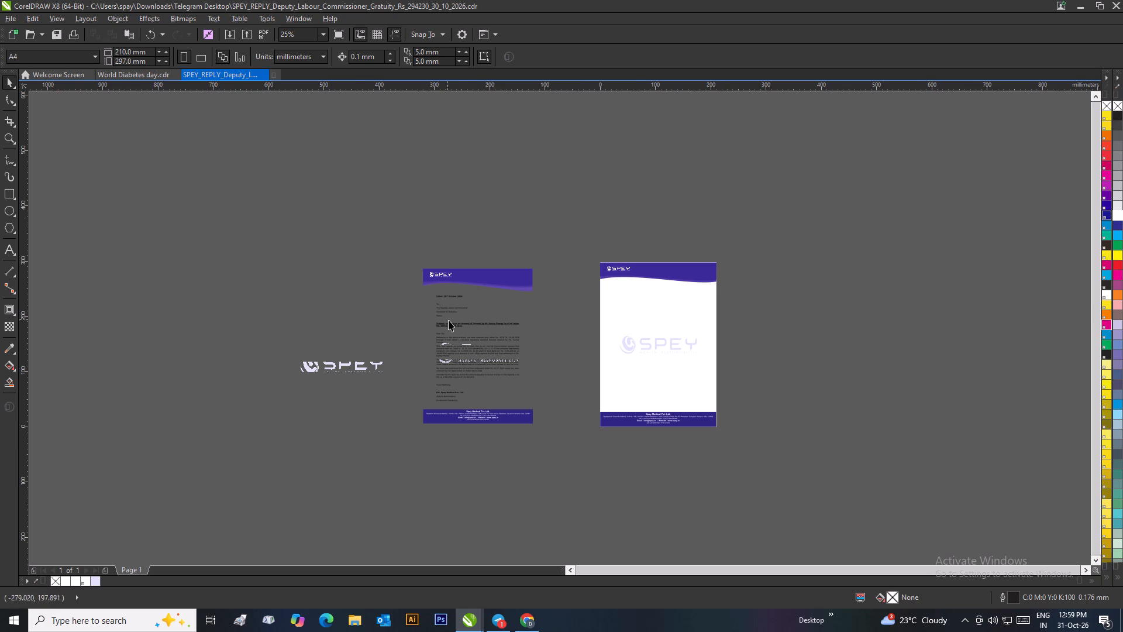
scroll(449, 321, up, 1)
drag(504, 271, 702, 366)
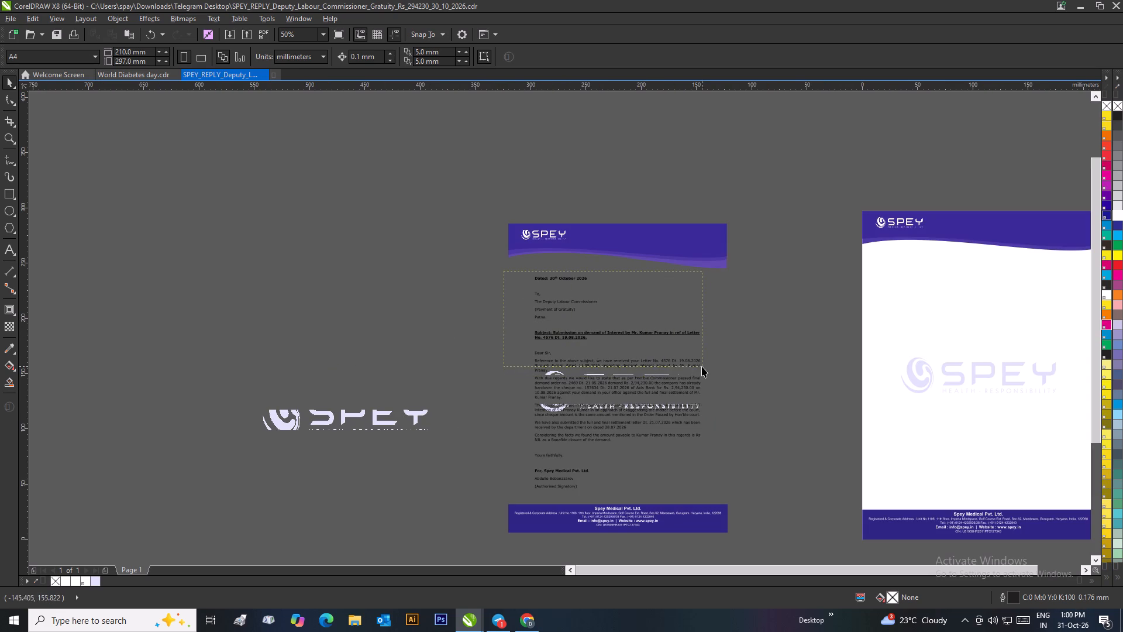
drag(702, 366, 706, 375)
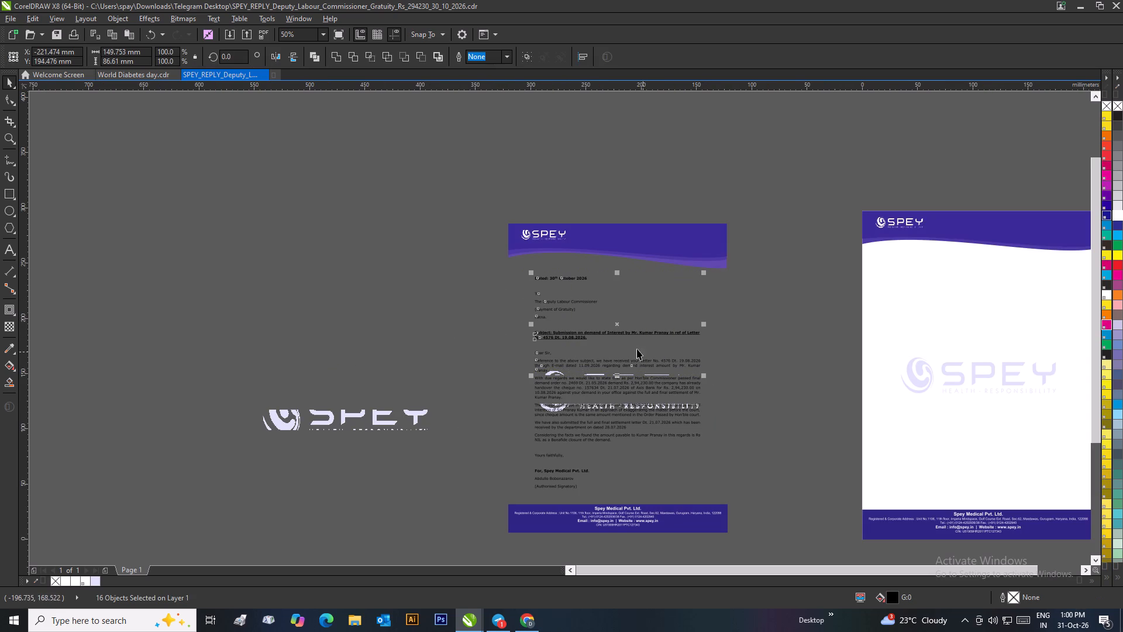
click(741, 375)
Delete the individual upper and lower pieces of the faded SPEY watermark behind the original letter's body paragraphs.
scroll(633, 407, up, 1)
scroll(543, 329, up, 1)
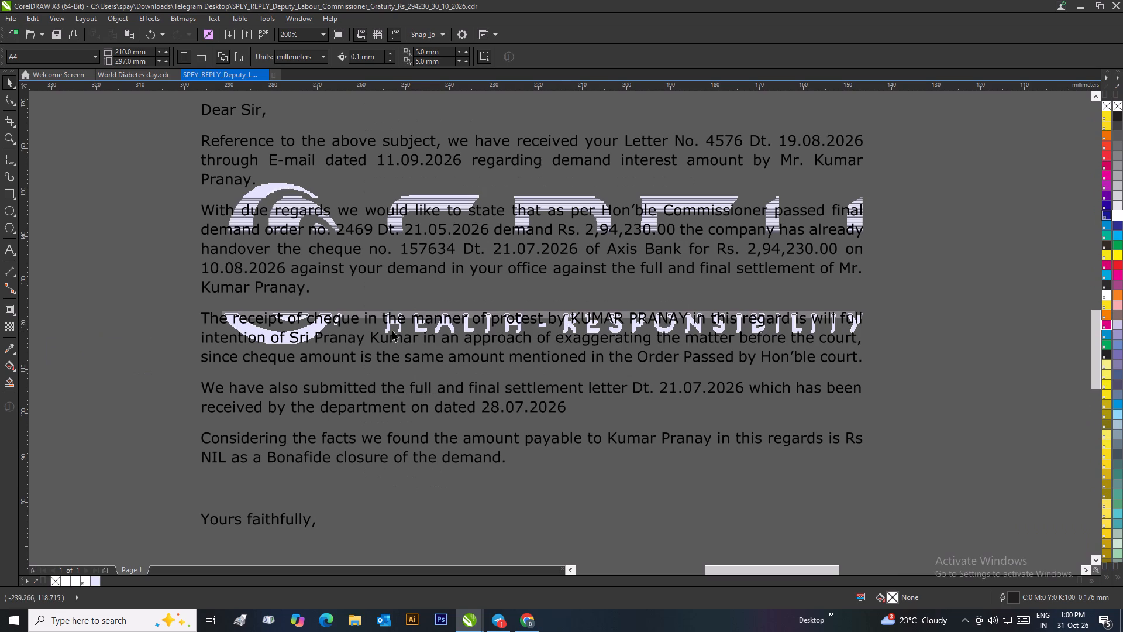
click(309, 328)
key(Delete)
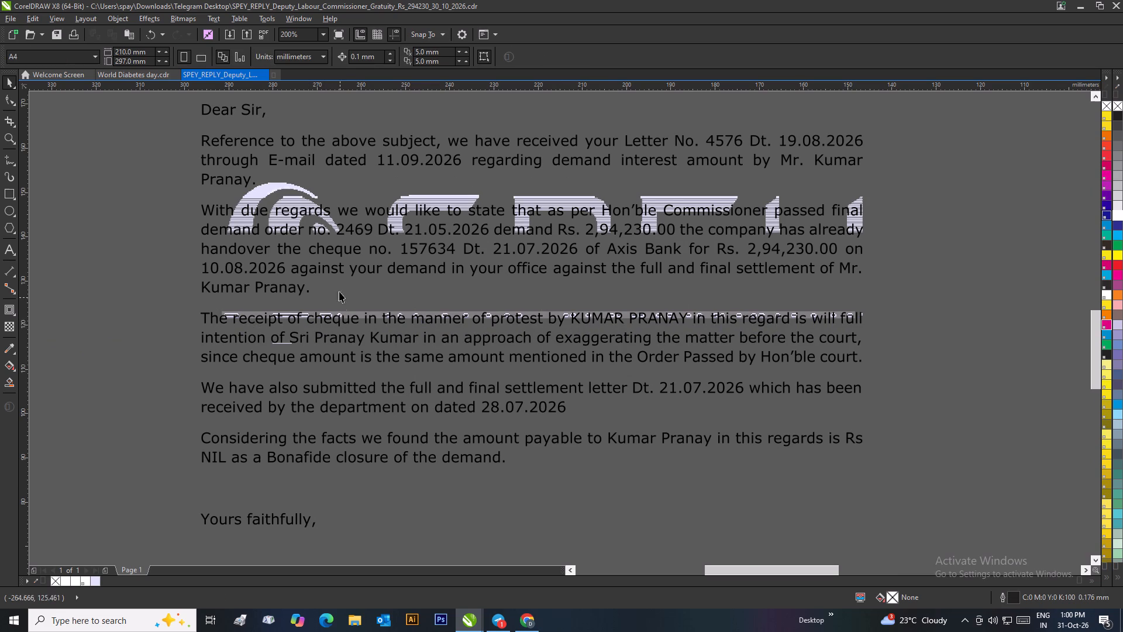
click(425, 196)
key(Delete)
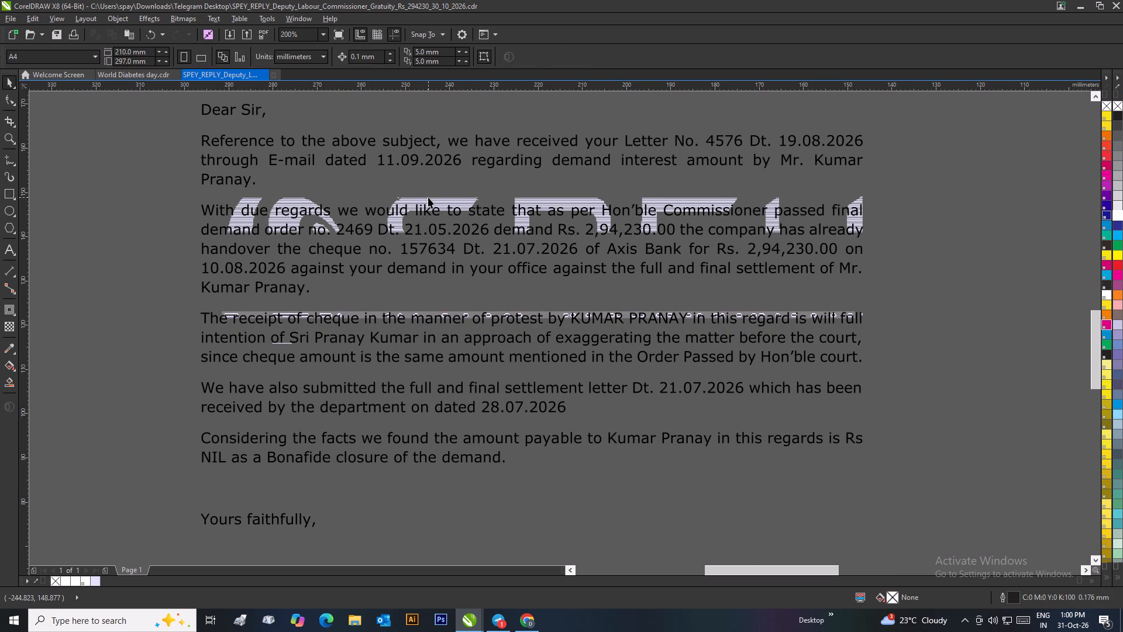
click(428, 197)
key(Delete)
Delete the leftover watermark strips and enclosed text pieces across the "With due regards" and "The receipt of cheque" lines of the original letter.
drag(893, 207, 361, 322)
drag(932, 184, 327, 266)
key(Delete)
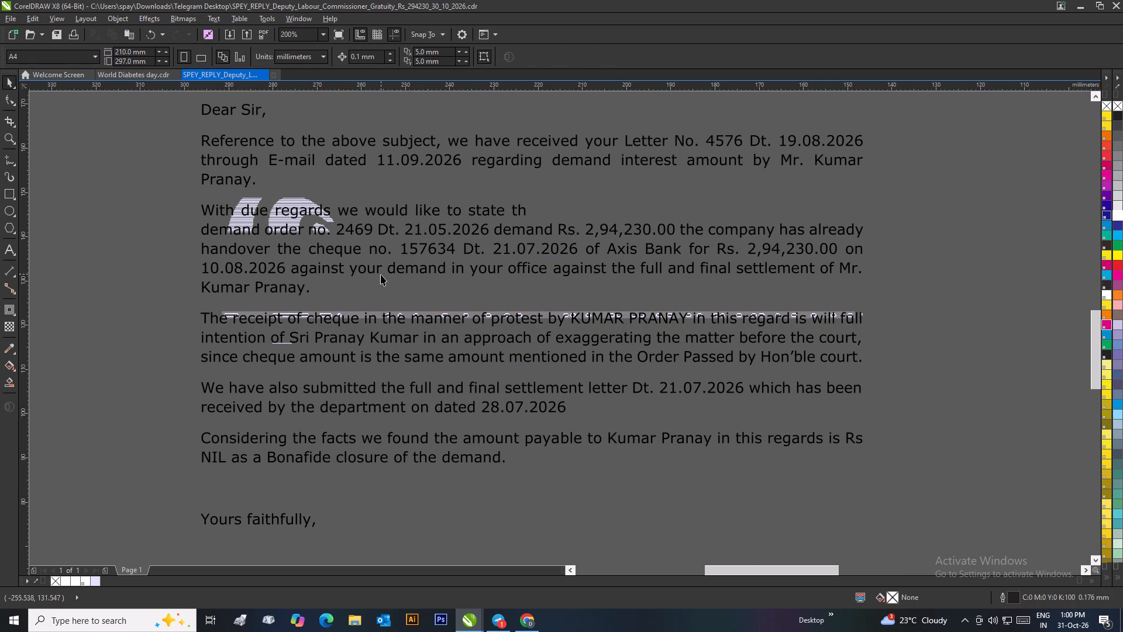
drag(117, 197, 363, 260)
key(Delete)
scroll(347, 255, down, 1)
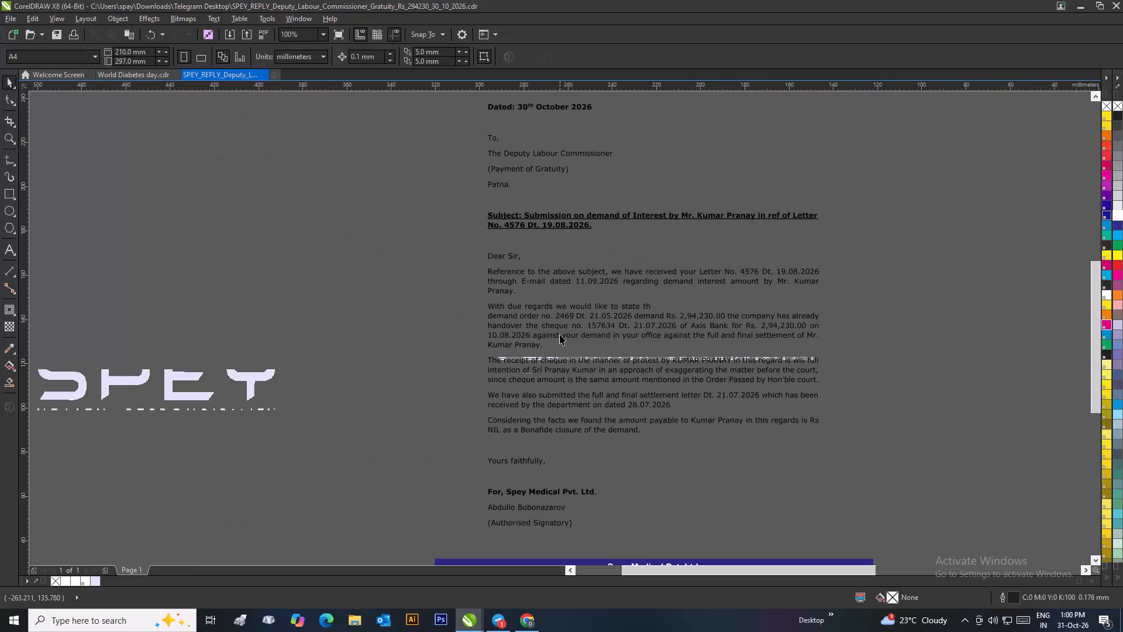
drag(439, 351, 786, 373)
key(Delete)
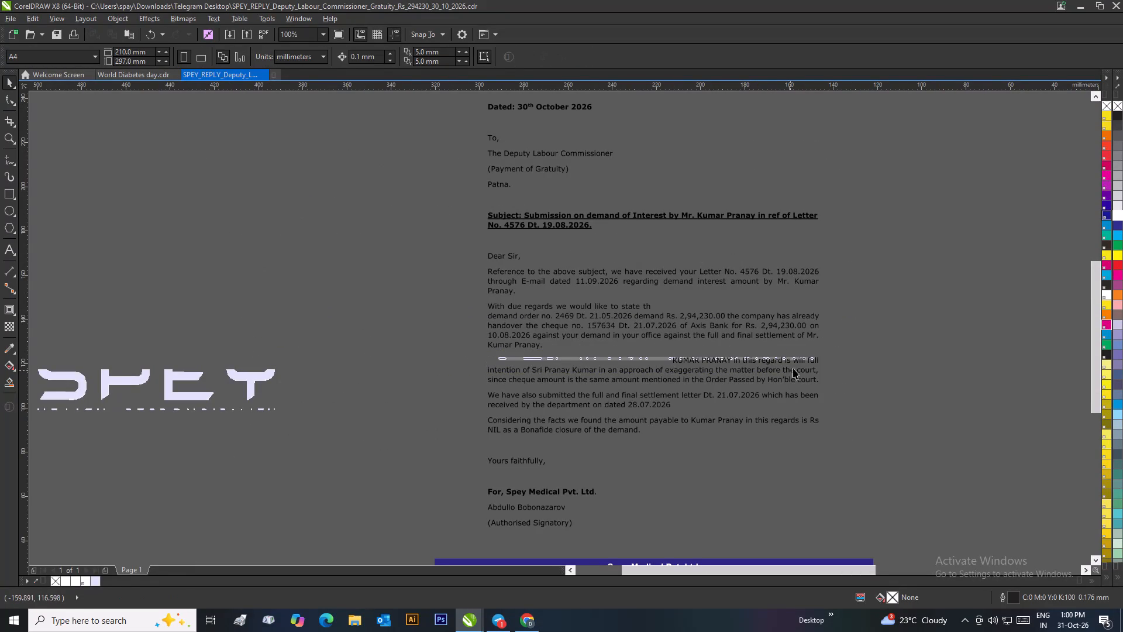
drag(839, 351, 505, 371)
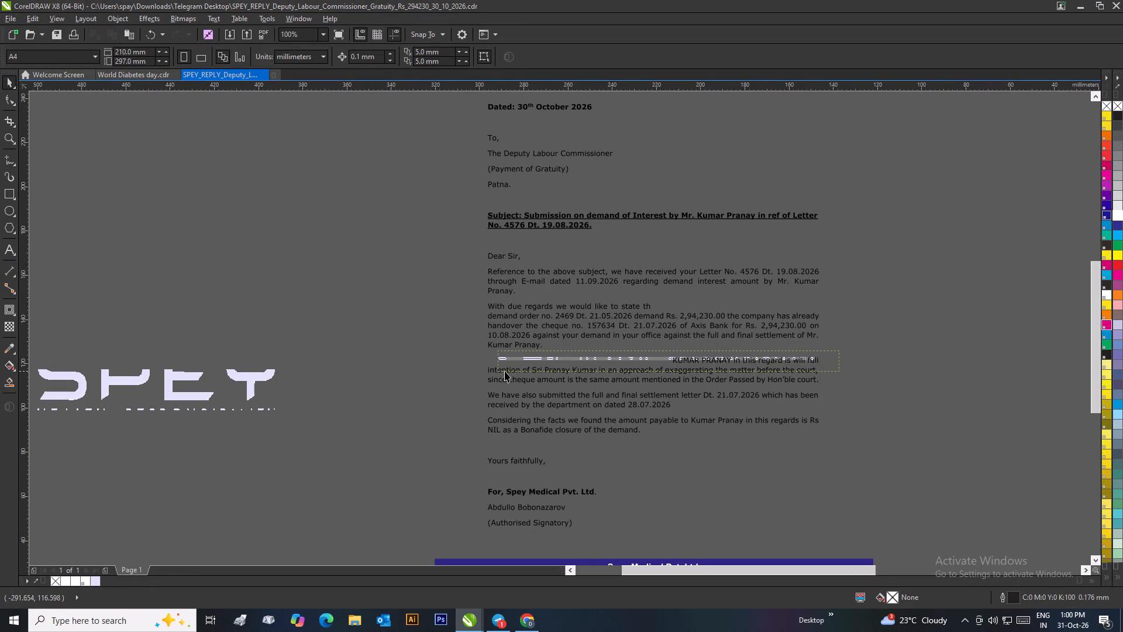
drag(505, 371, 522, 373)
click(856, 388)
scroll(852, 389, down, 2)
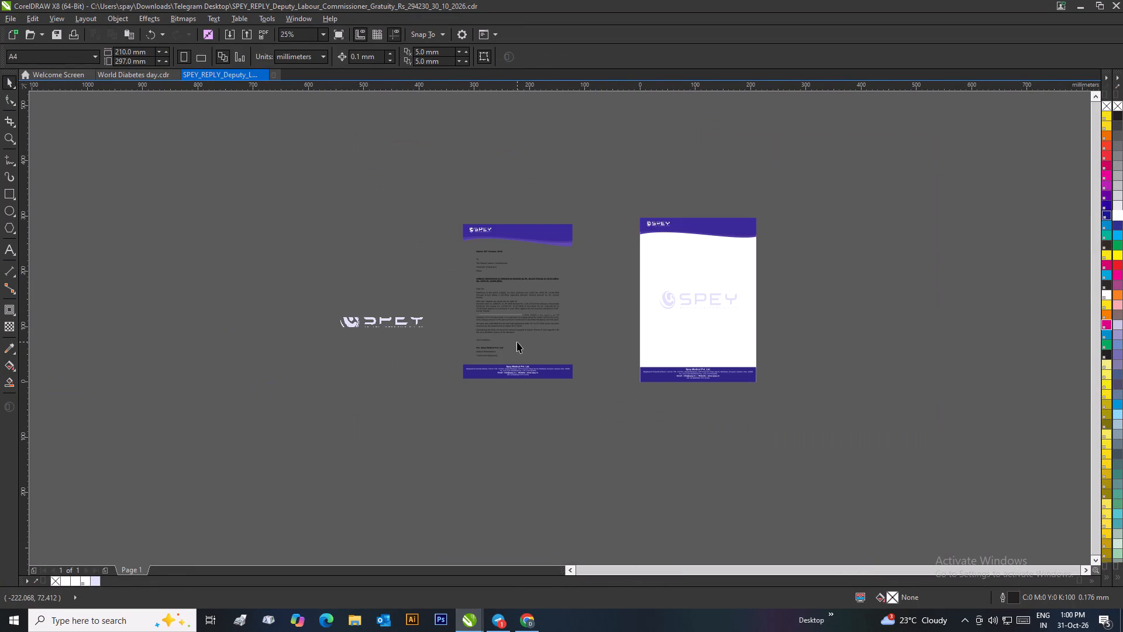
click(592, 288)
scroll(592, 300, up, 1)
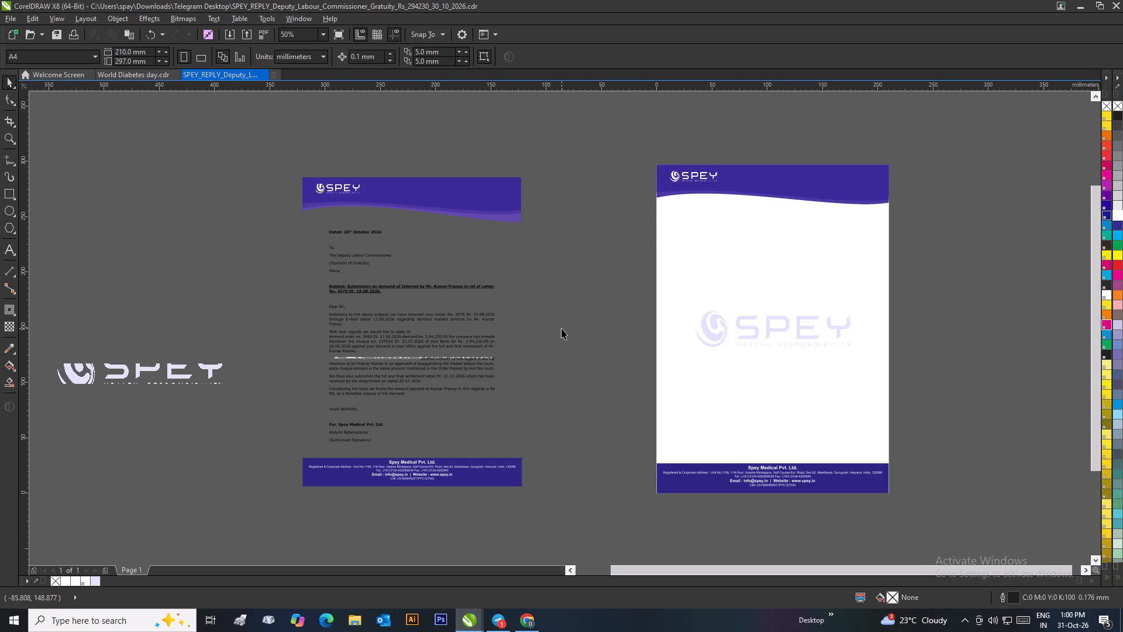